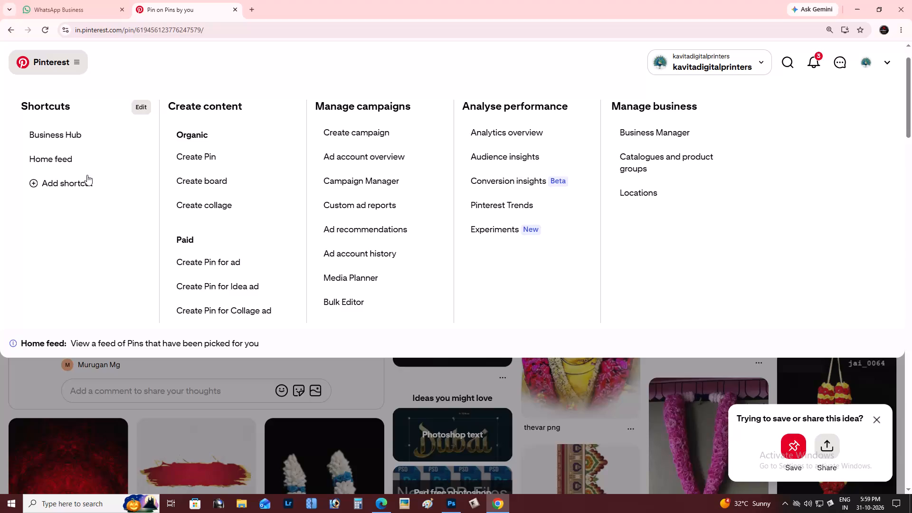
Browse the Pinterest home feed and examine the framed couple photo pin and its related designs.
left_click(77, 159)
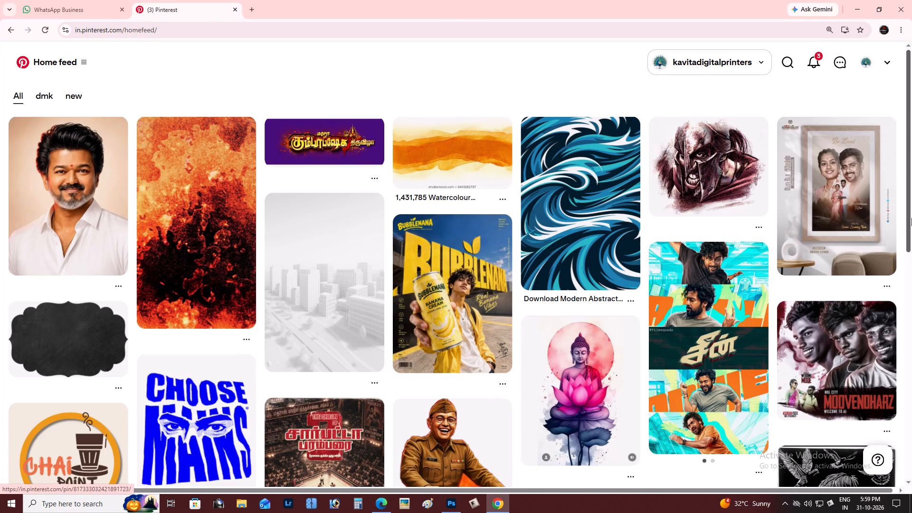
left_click(841, 223)
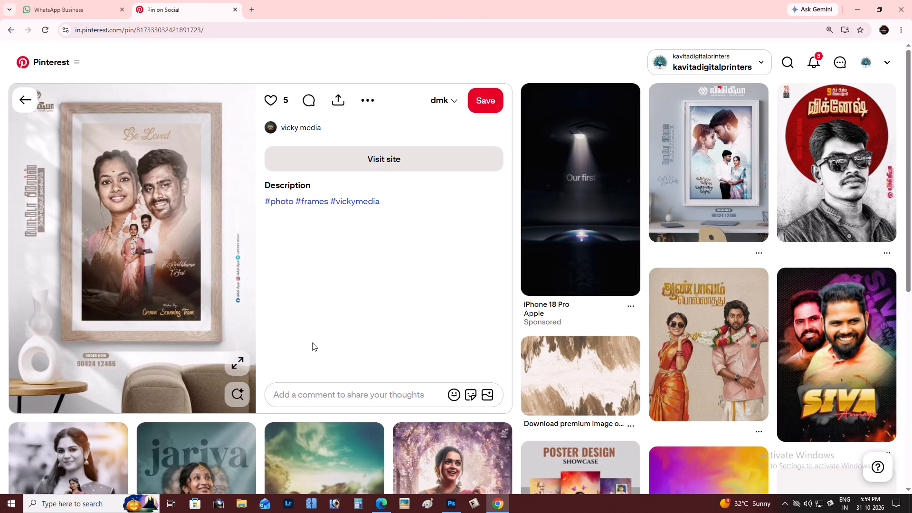
scroll(344, 237, "down", 1)
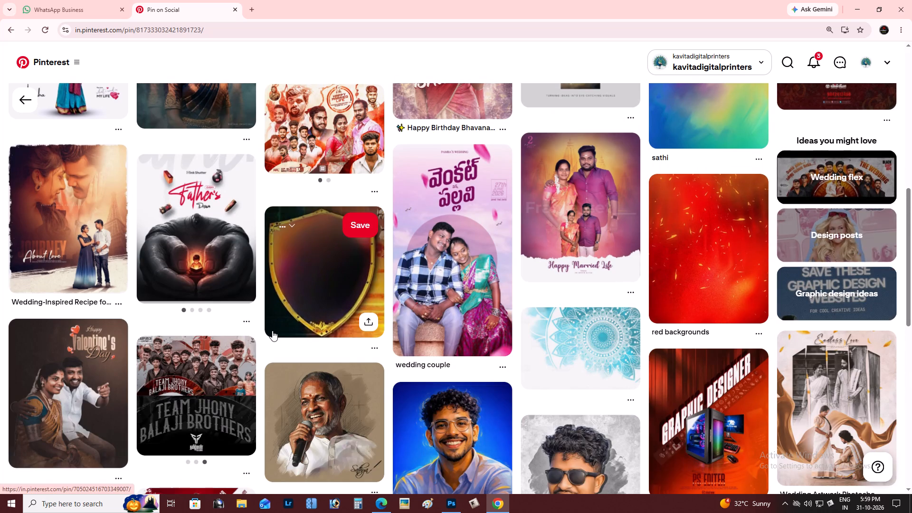
scroll(345, 326, "up", 3)
left_click_drag(416, 328, 434, 324)
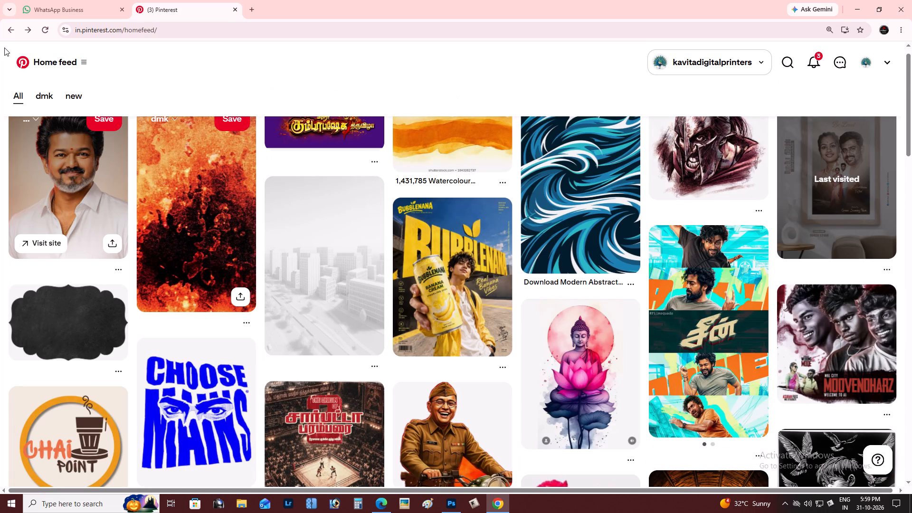
left_click(6, 31)
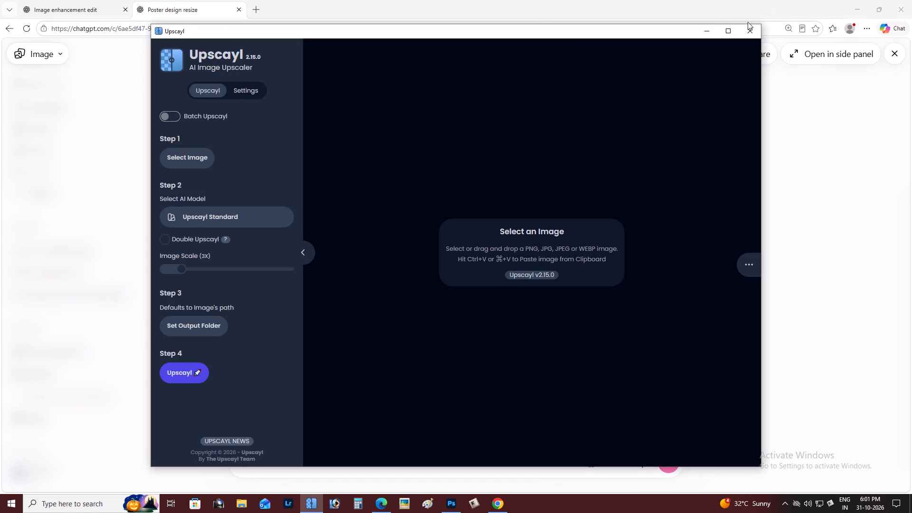
Return to ChatGPT in Edge and download the generated Bytzo Cafe poster.
left_click(708, 33)
left_click(713, 54)
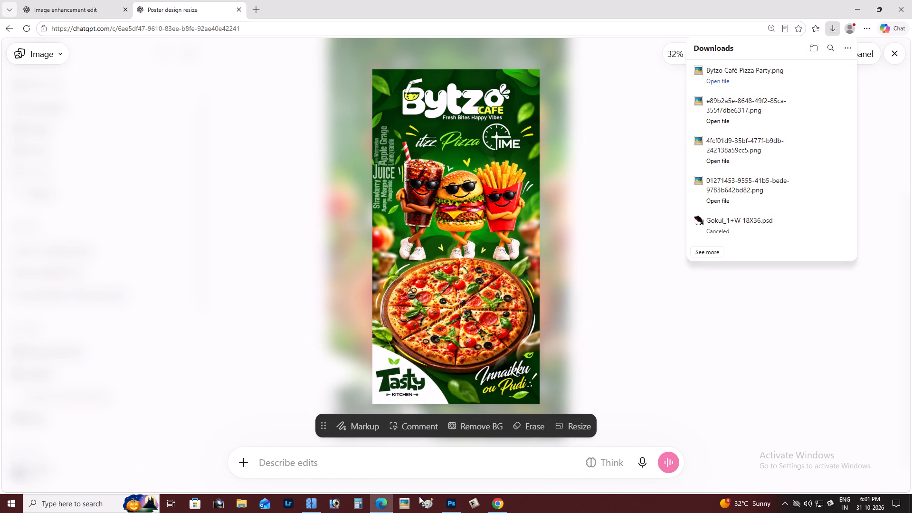
Switch to Upscayl, load "Bytzo Café Pizza Party" from Downloads and upscale it at 2X image scale.
left_click(307, 503)
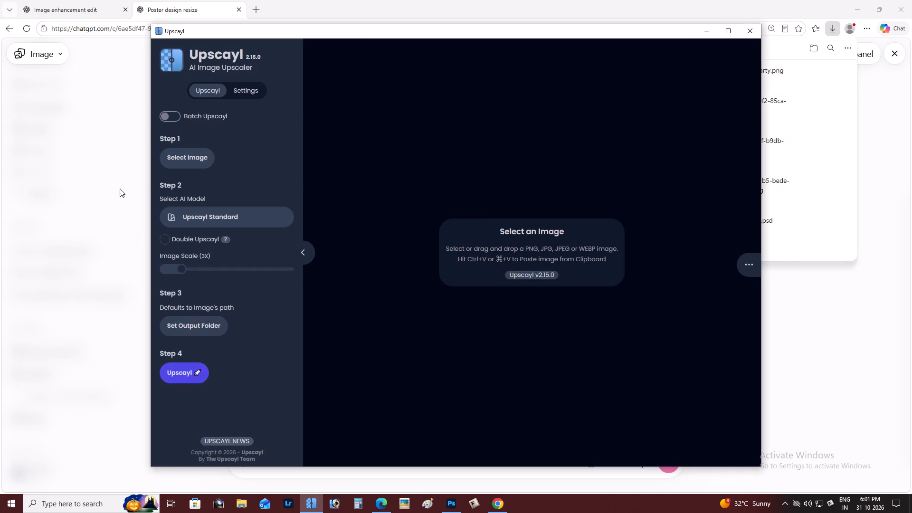
left_click(179, 163)
double_click(163, 153)
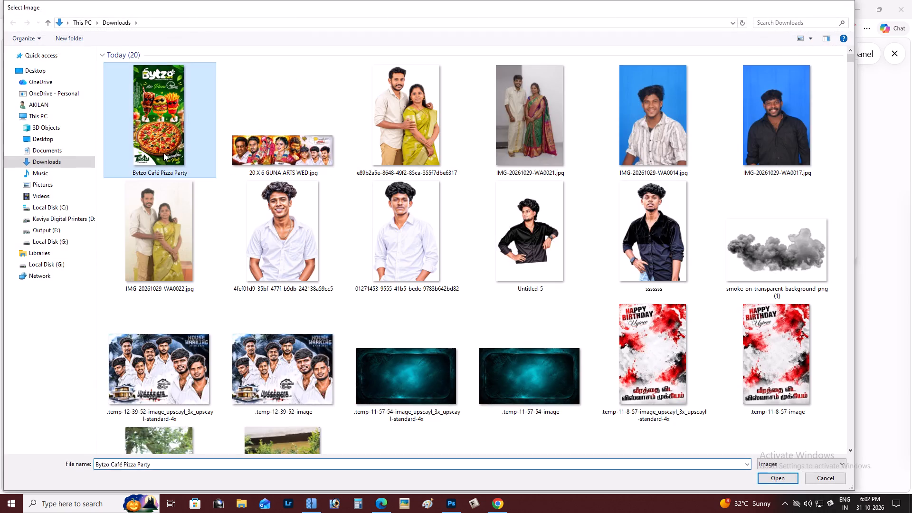
left_click_drag(180, 272, 174, 270)
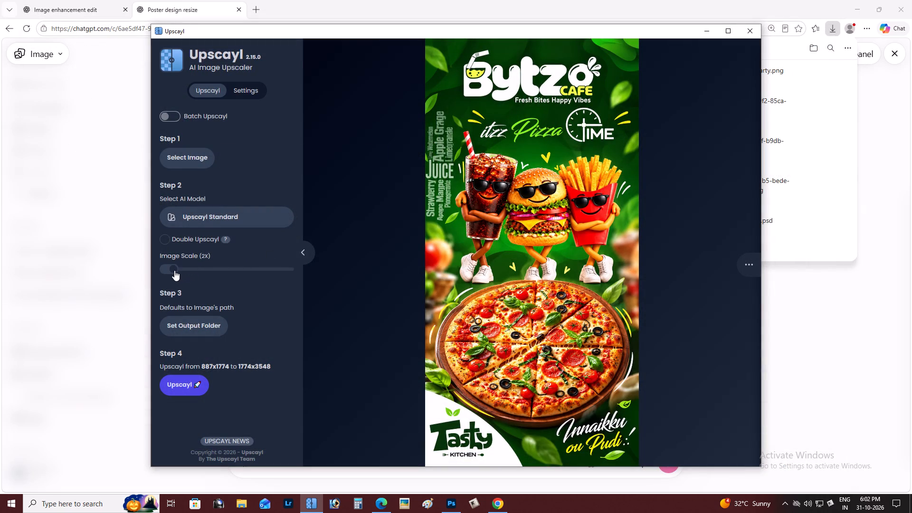
left_click_drag(174, 270, 174, 271)
left_click(191, 393)
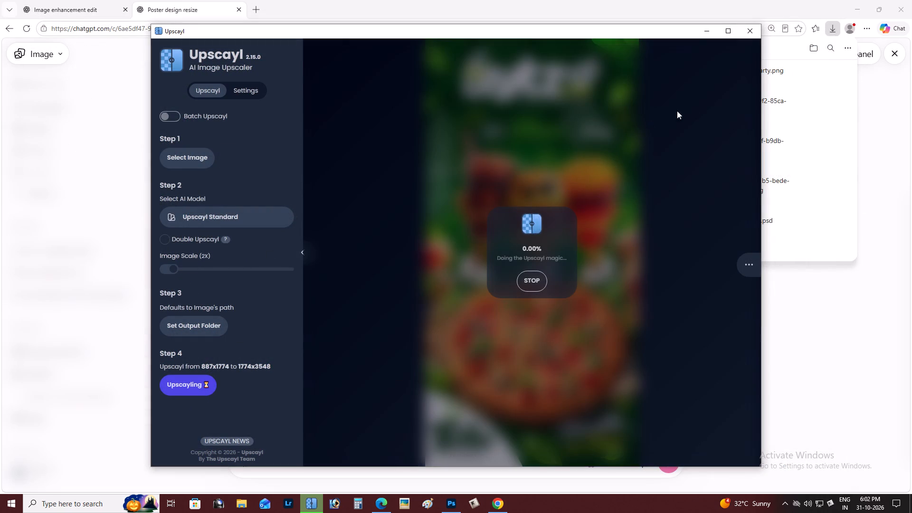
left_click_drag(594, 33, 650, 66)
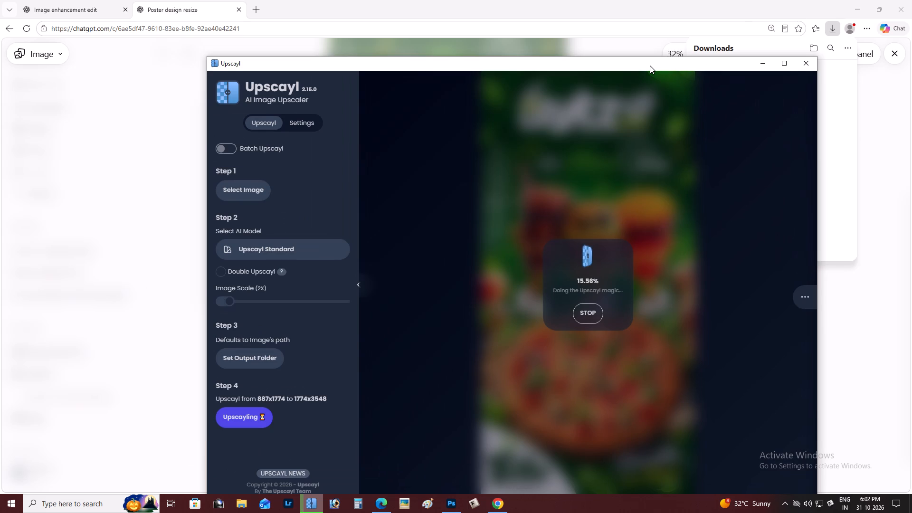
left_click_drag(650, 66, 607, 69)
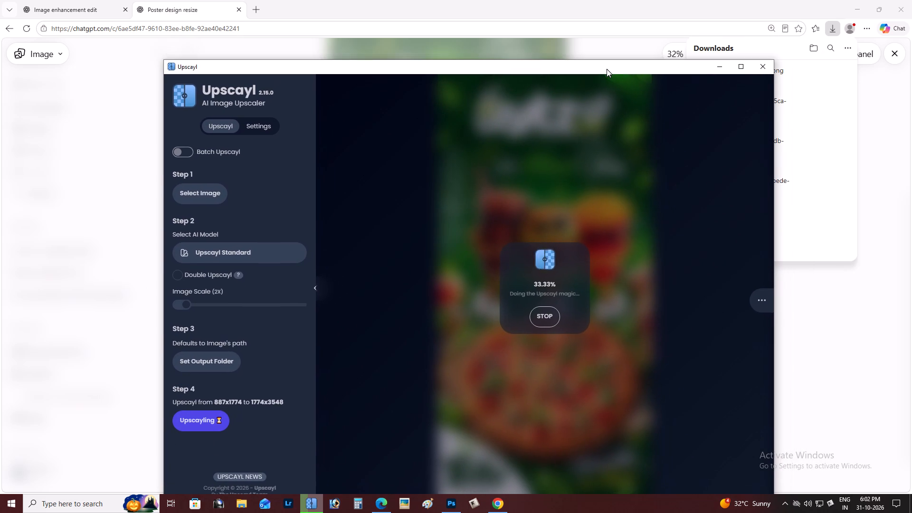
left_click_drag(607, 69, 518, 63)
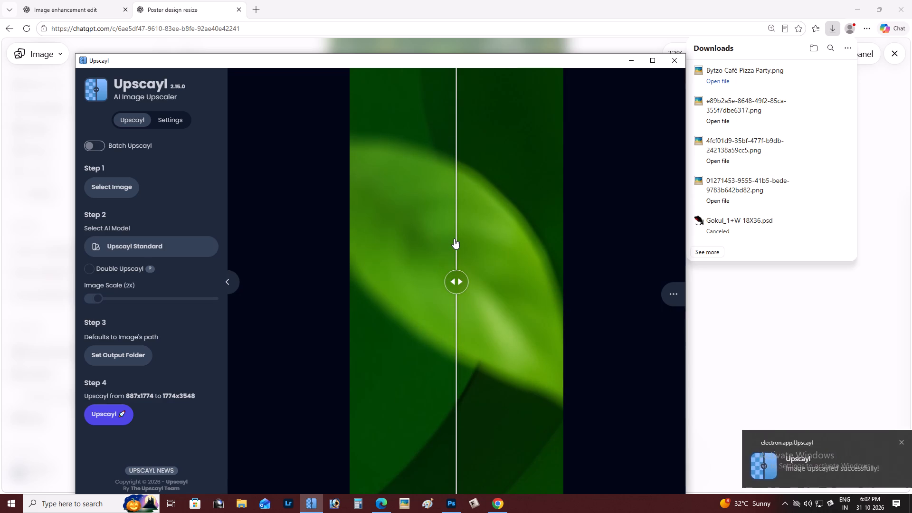
Compare the original and upscaled poster using Upscayl's before/after divider, and close Upscayl.
left_click_drag(457, 287, 255, 300)
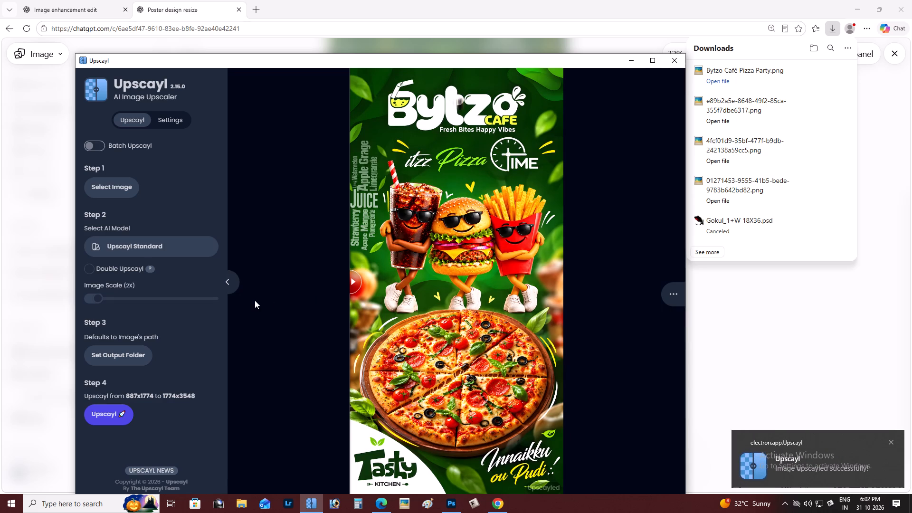
left_click_drag(348, 267, 644, 238)
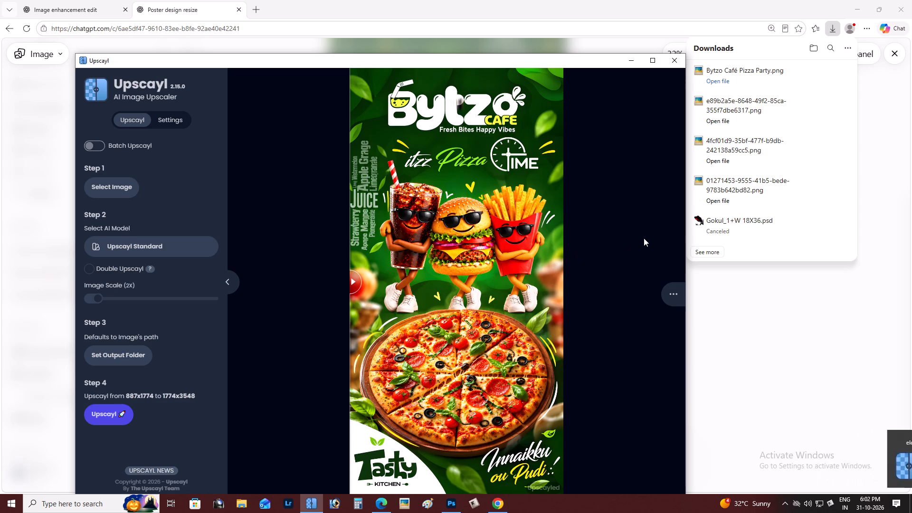
left_click_drag(644, 238, 511, 252)
left_click_drag(354, 285, 455, 277)
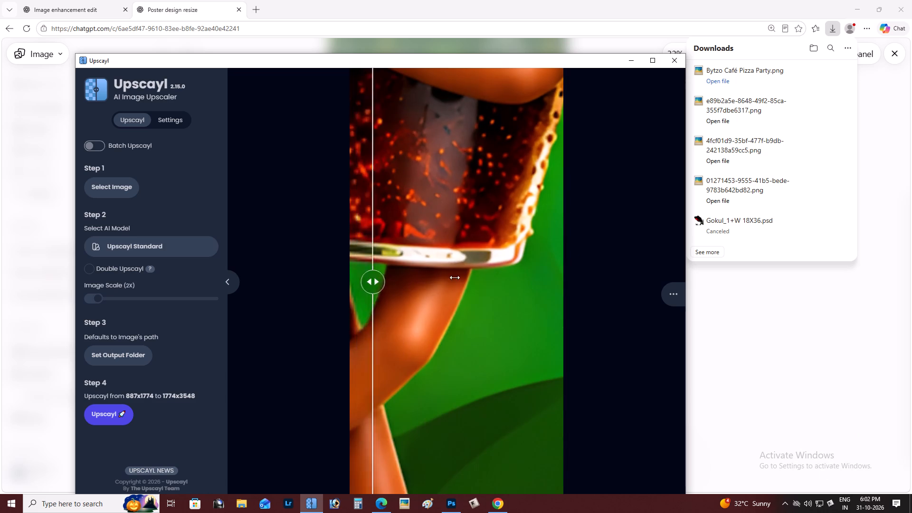
left_click_drag(455, 277, 410, 233)
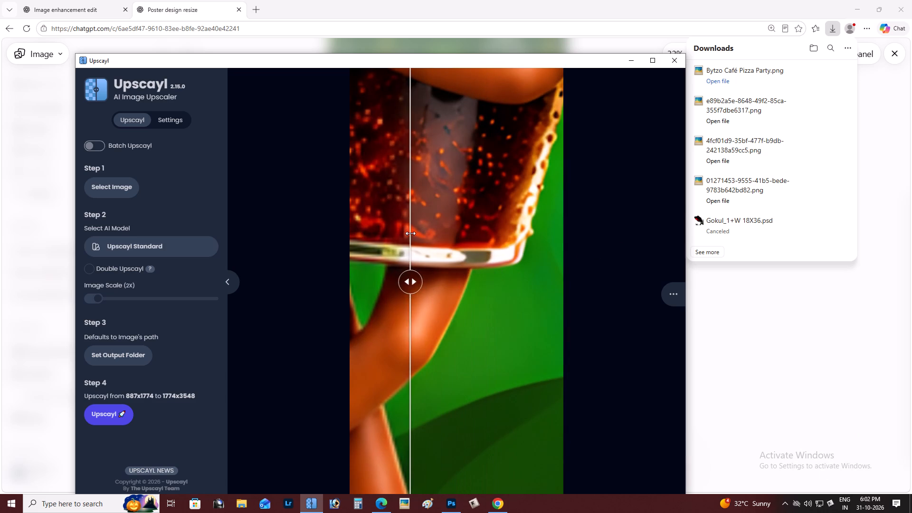
left_click_drag(410, 233, 313, 248)
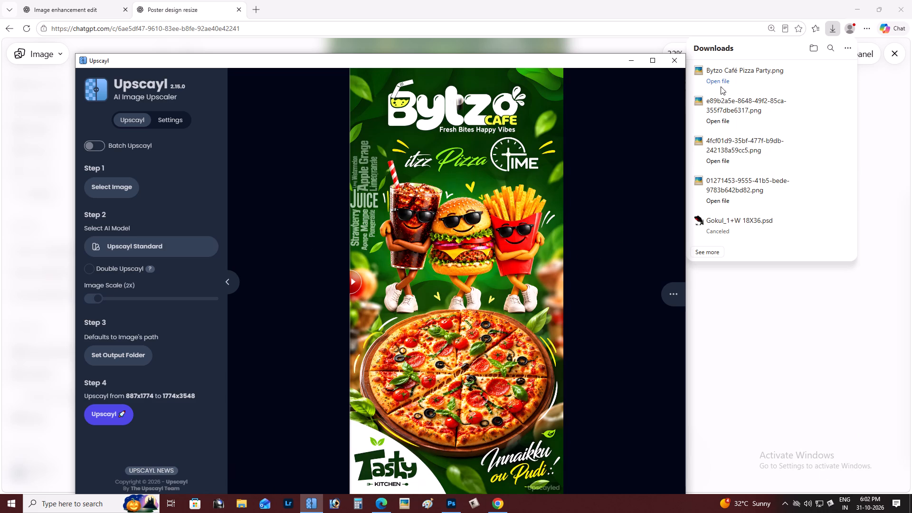
left_click(667, 60)
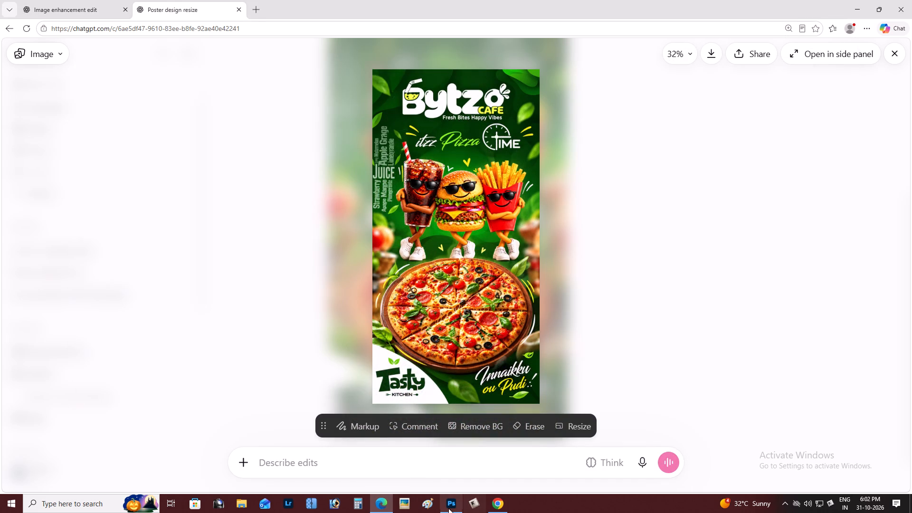
Switch to Photoshop and open the 2x upscaled Bytzo Café Pizza Party image from Downloads.
left_click_drag(448, 508, 441, 505)
left_click(453, 512)
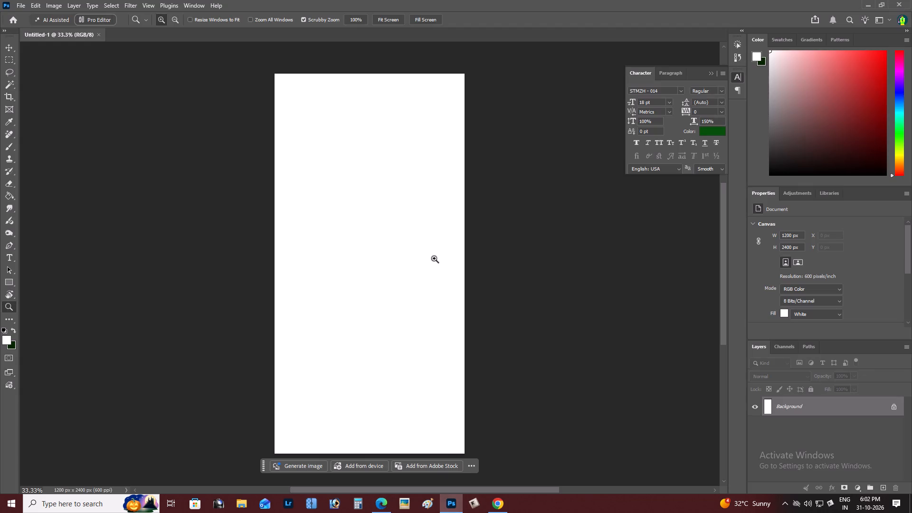
key("ctrl+Menu")
key("ctrl+o")
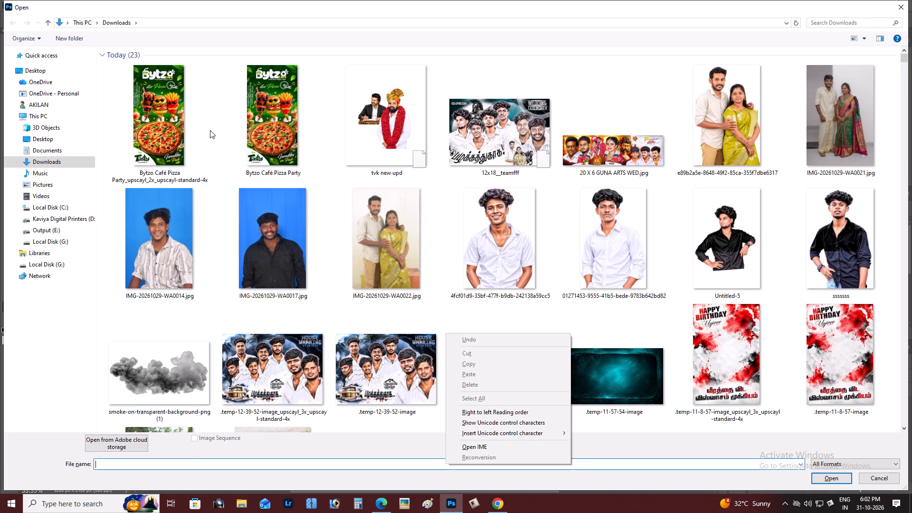
double_click(190, 132)
Cut the entire upscaled poster image and paste it into the blank Untitled-1 document.
key("ctrl+a")
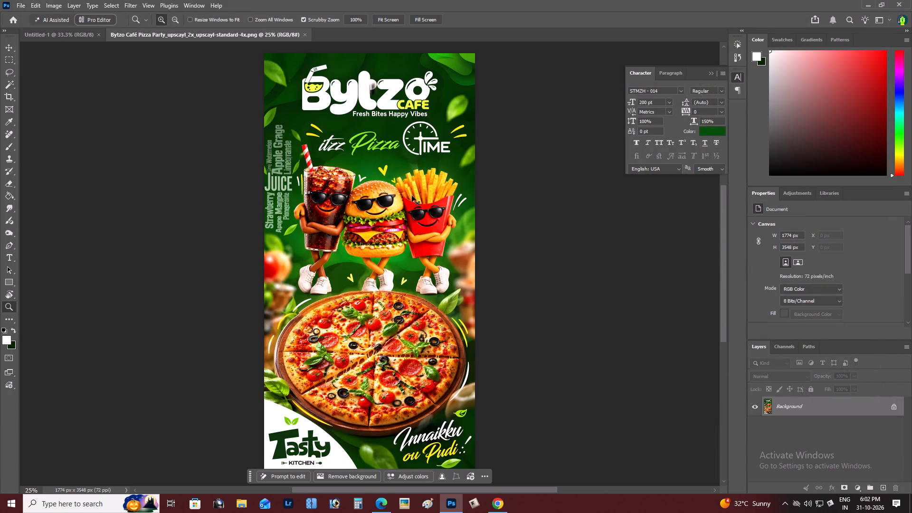
key("ctrl+x")
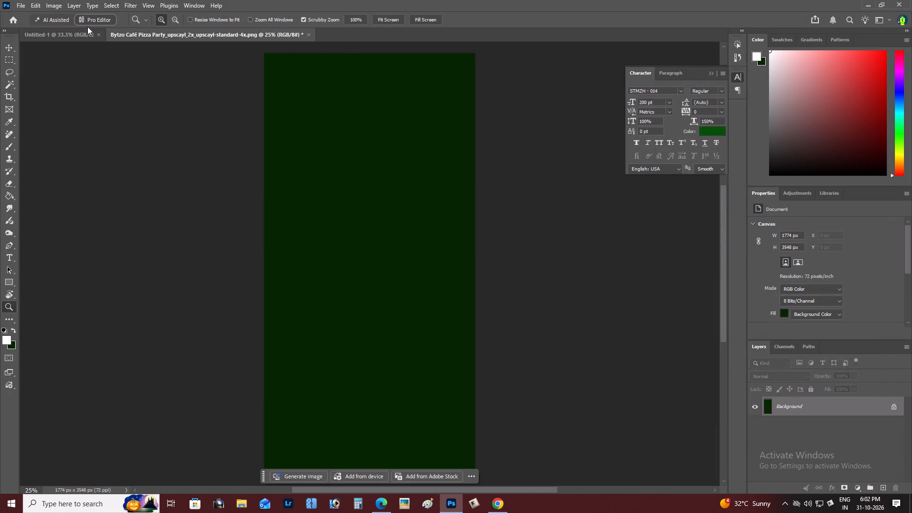
left_click(80, 30)
key("ctrl+v")
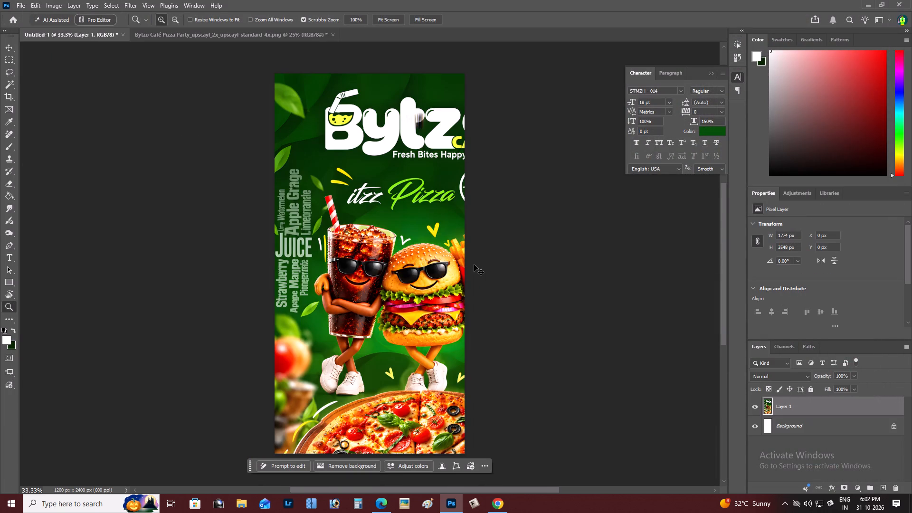
Scale the pasted poster down proportionally to about 1199 × 2398 px and position it to fill the canvas.
key("ctrl+t")
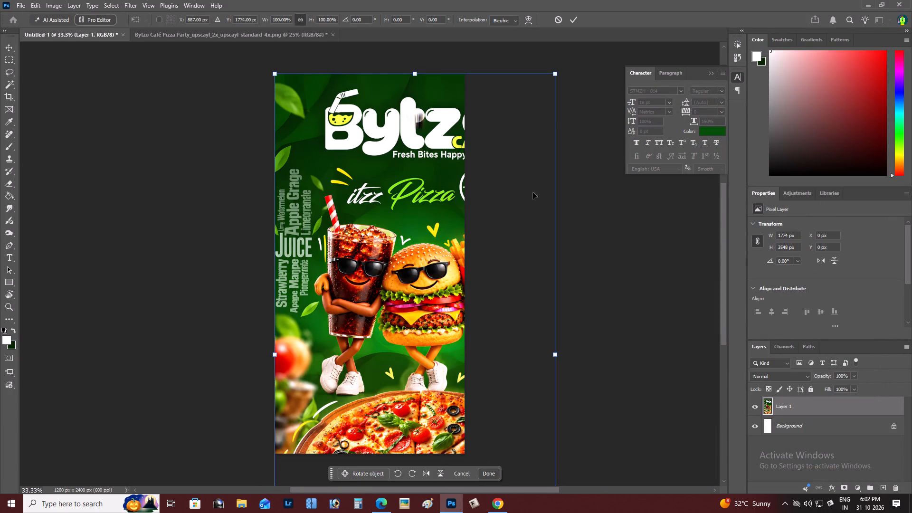
left_click_drag(554, 75, 389, 254)
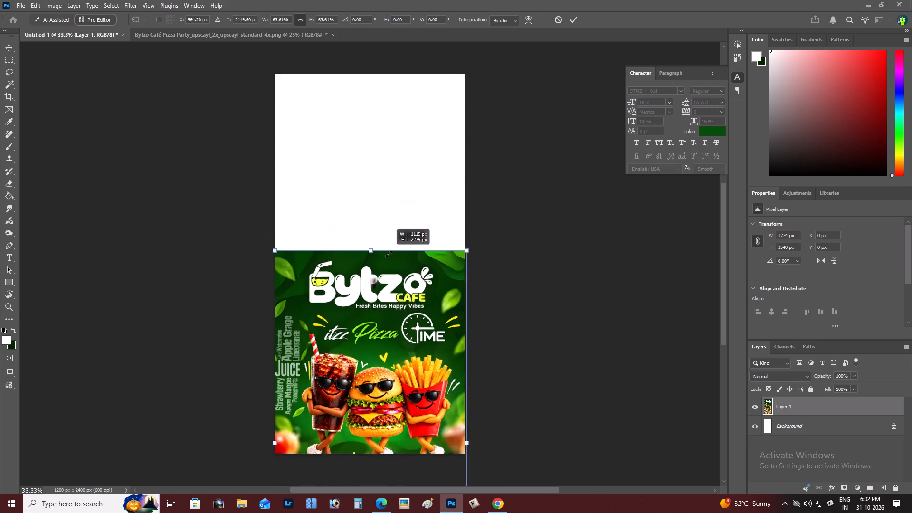
left_click_drag(389, 254, 373, 277)
left_click_drag(369, 435, 360, 203)
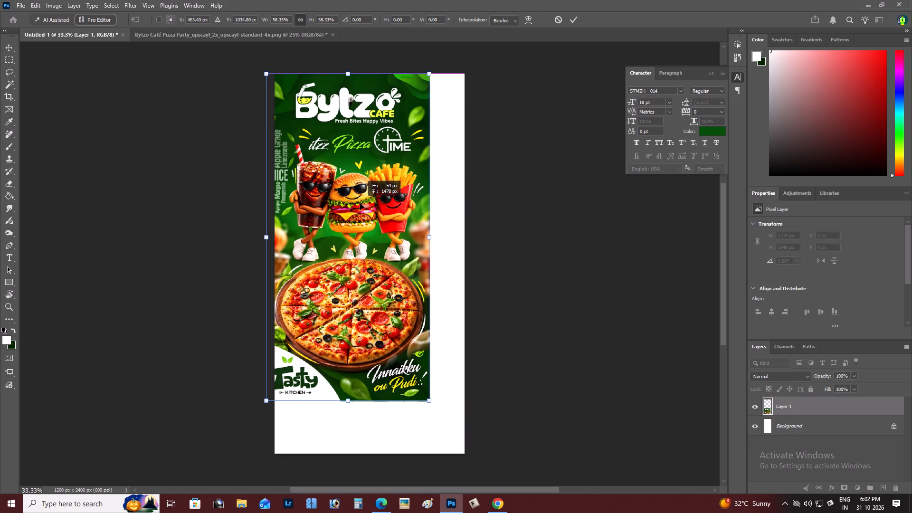
left_click_drag(360, 203, 368, 204)
left_click_drag(438, 403, 459, 437)
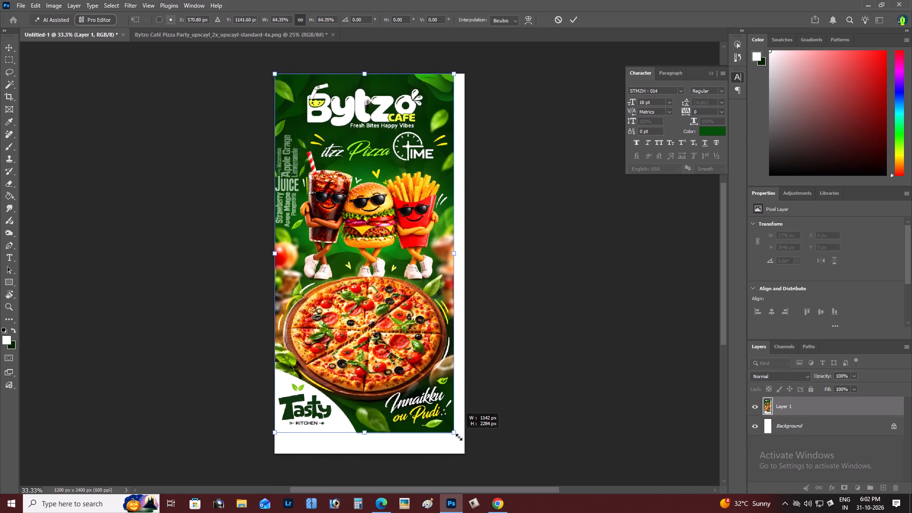
left_click_drag(459, 437, 471, 453)
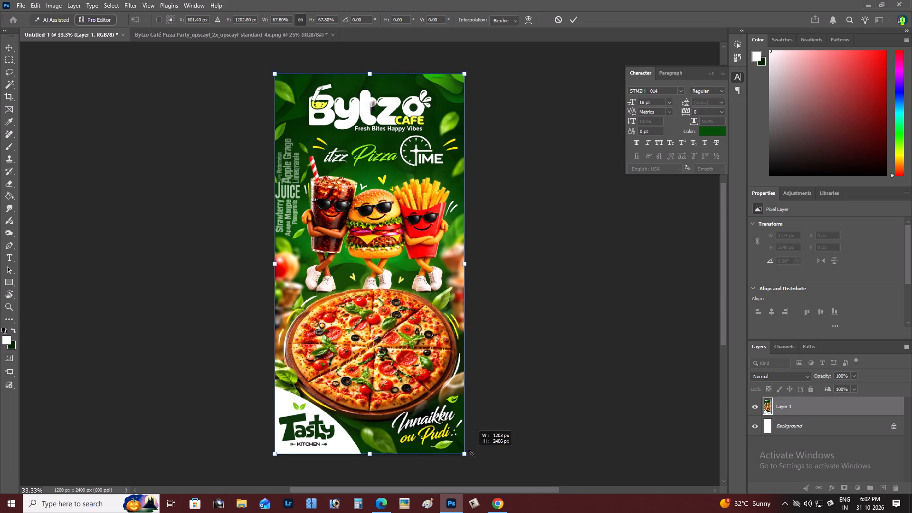
left_click_drag(471, 453, 469, 453)
key("Return")
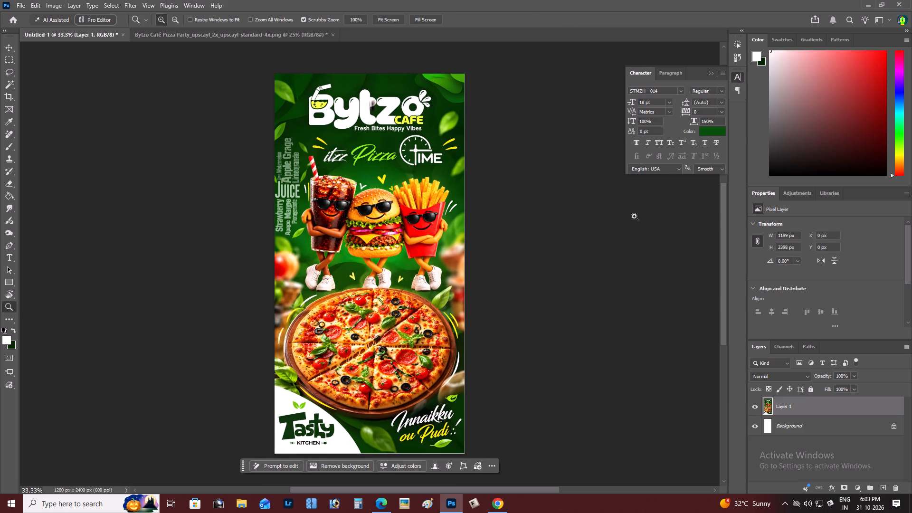
Inspect the smudged "t" in the Bytzo logo at 300% and select the poster layer with the Move tool.
left_click(471, 104)
left_click(373, 97)
left_click(299, 144)
scroll(286, 129, "up", 4)
left_click(286, 129)
left_click(328, 160)
key("space")
key("space")
key("space")
key("space")
key("space")
key("space")
key("space")
key("space")
key("space")
key("space")
key("space")
key("space")
key("space")
left_click_drag(324, 160, 329, 218)
key("v")
right_click(303, 119)
left_click(316, 122)
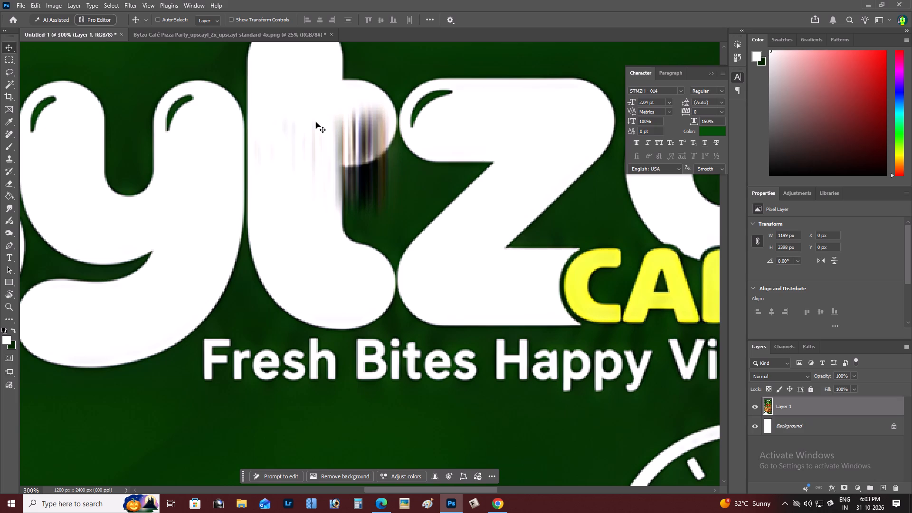
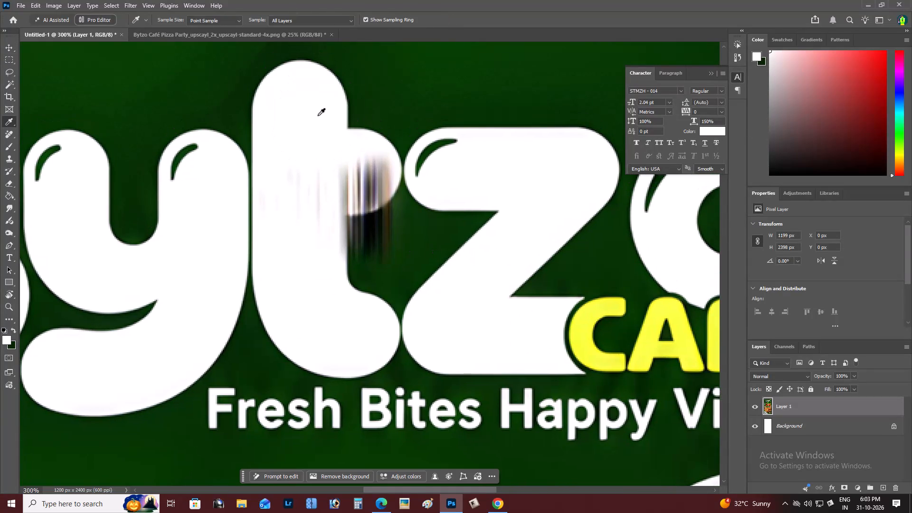
Set the Brush tool's hardness to 100%.
key("b")
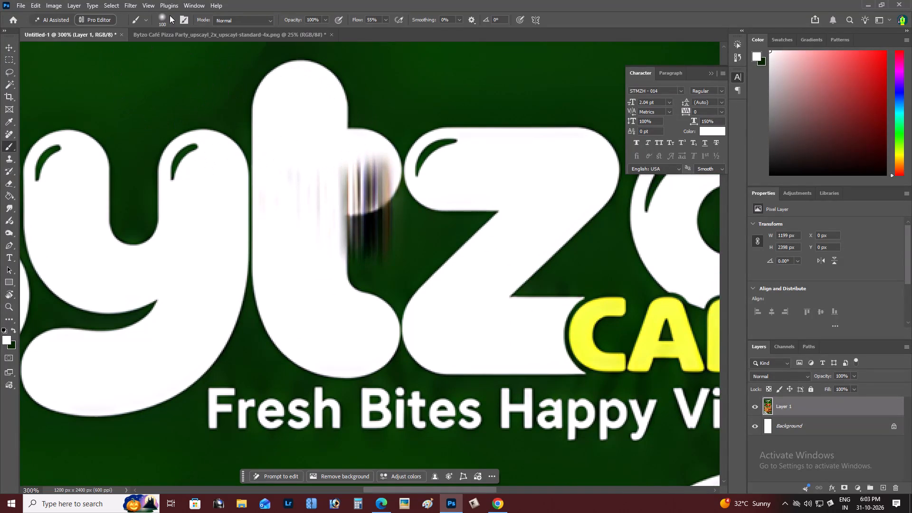
left_click(171, 21)
left_click_drag(161, 69, 229, 85)
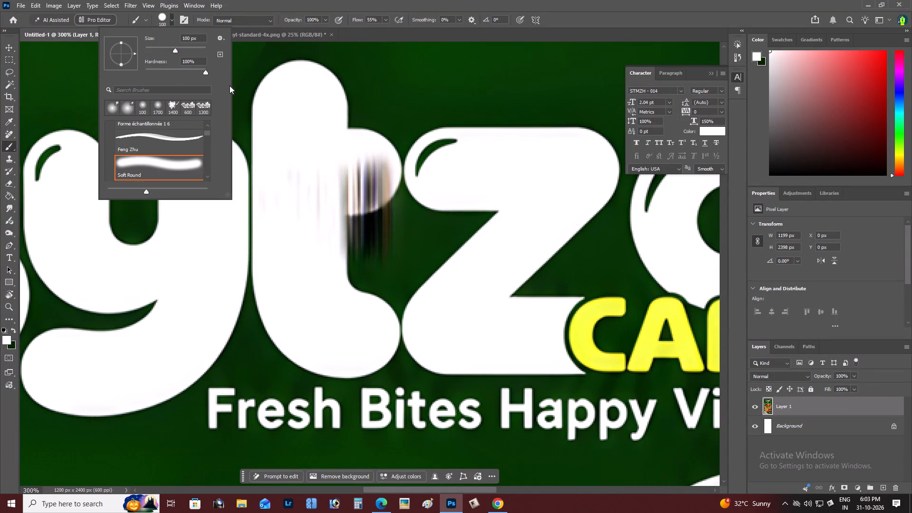
left_click_drag(229, 85, 323, 120)
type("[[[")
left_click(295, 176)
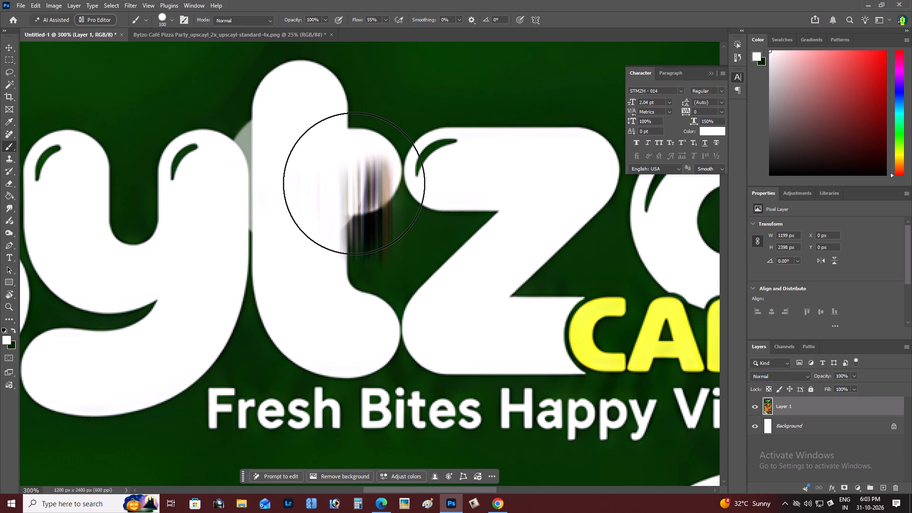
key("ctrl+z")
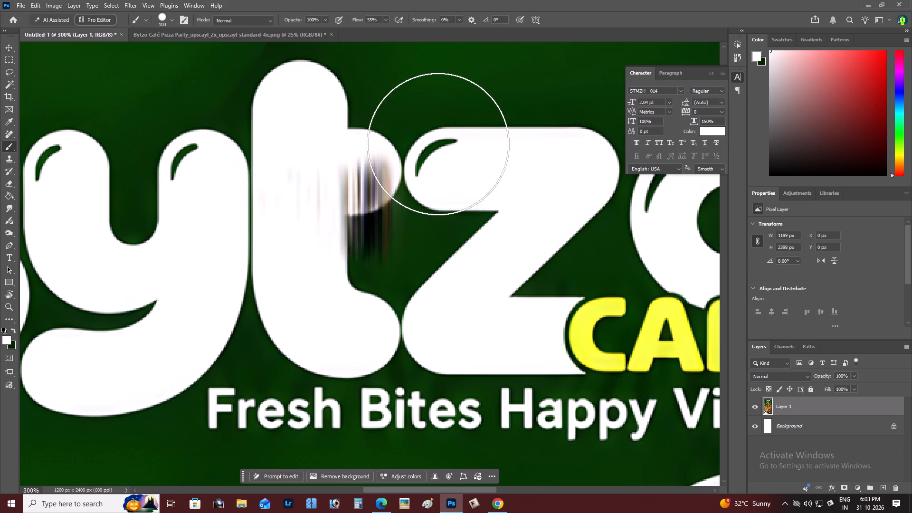
Set the brush flow to 100% and paint white over the smudged crossbar and stem of the "t", starting at 60 px.
left_click(389, 20)
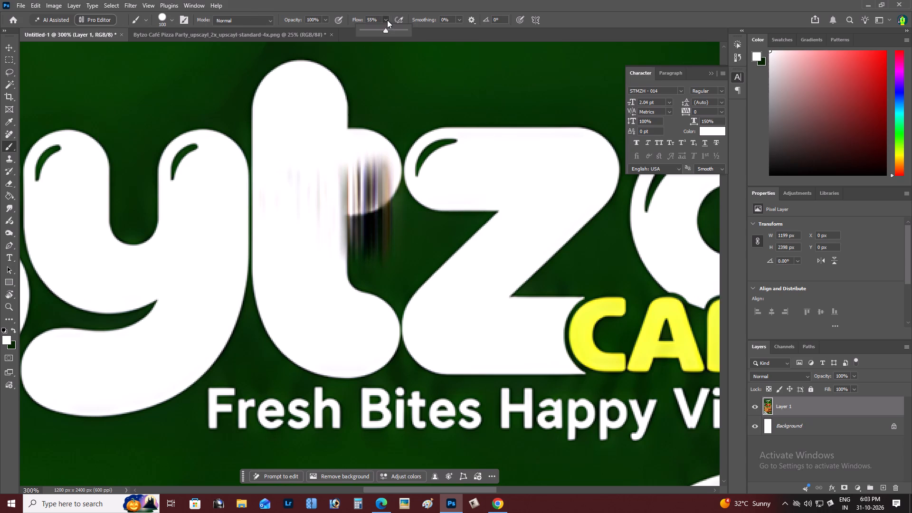
left_click_drag(386, 28, 443, 35)
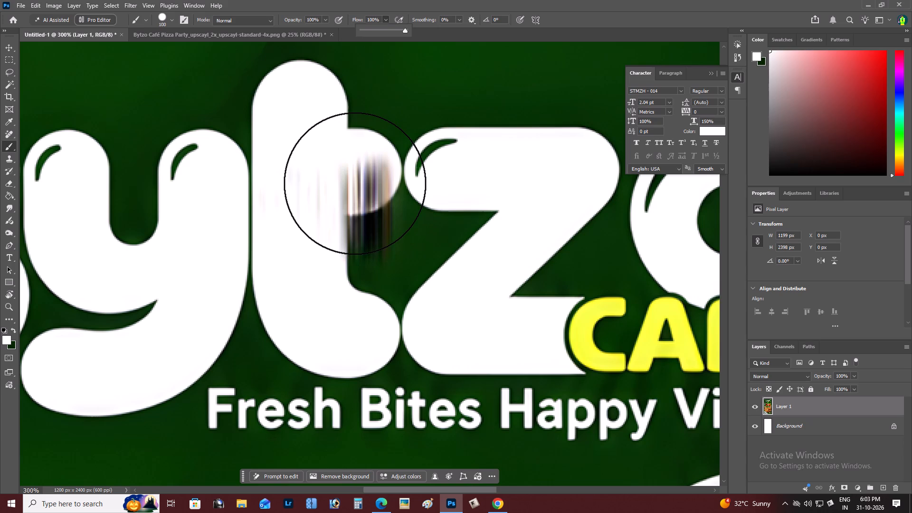
type("[[[")
key("bracketleft")
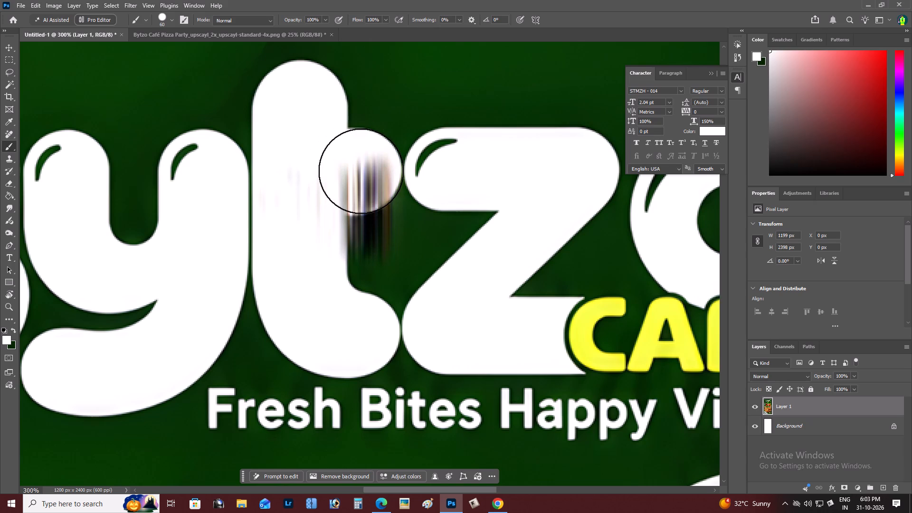
left_click(361, 171)
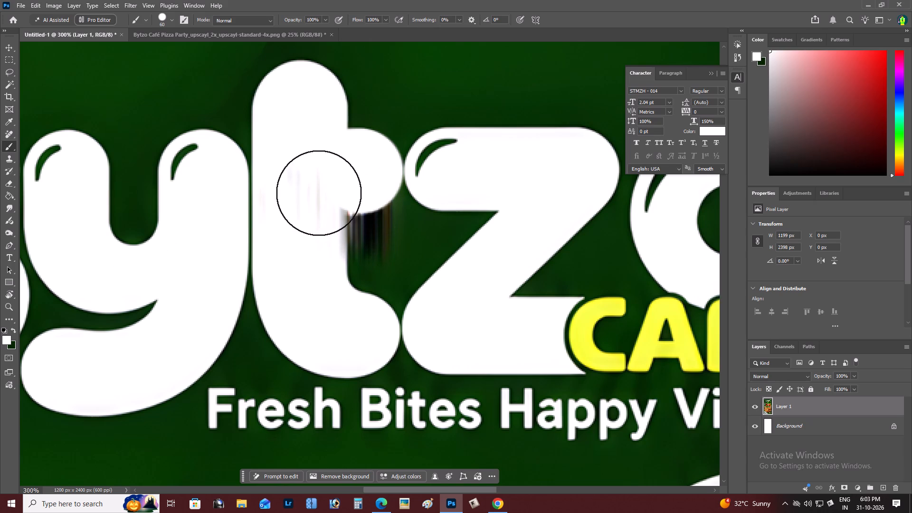
key("bracketleft")
left_click_drag(308, 172, 309, 203)
left_click(312, 209)
Paint the blurred stem edge of the "t" below its crossbar white with a 10 px brush.
type("[[[")
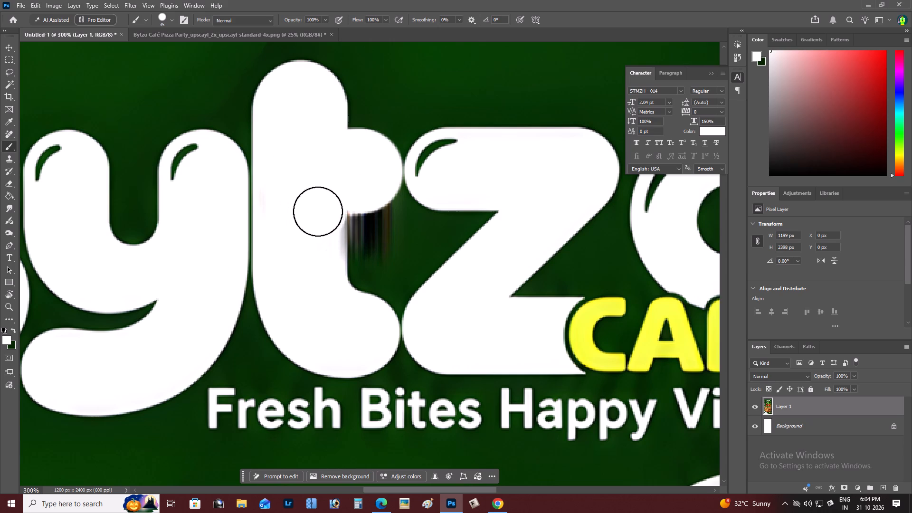
type("[[")
key("bracketleft")
key("bracketleft")
key("bracketleft")
left_click_drag(334, 205, 342, 264)
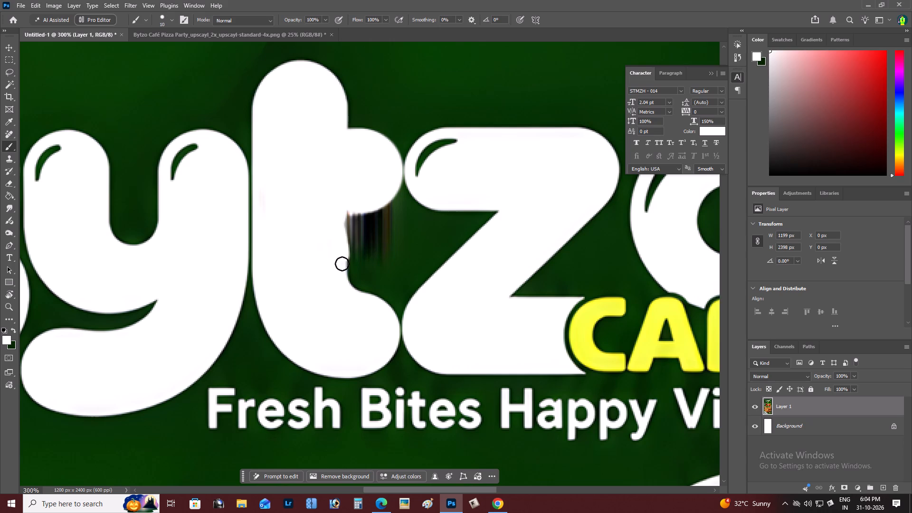
left_click_drag(342, 264, 342, 267)
key("bracketright")
Cover the dark streaks below the "t" crossbar with sampled background green inside a rectangular selection of about 38 × 37 px.
key("comma")
key("m")
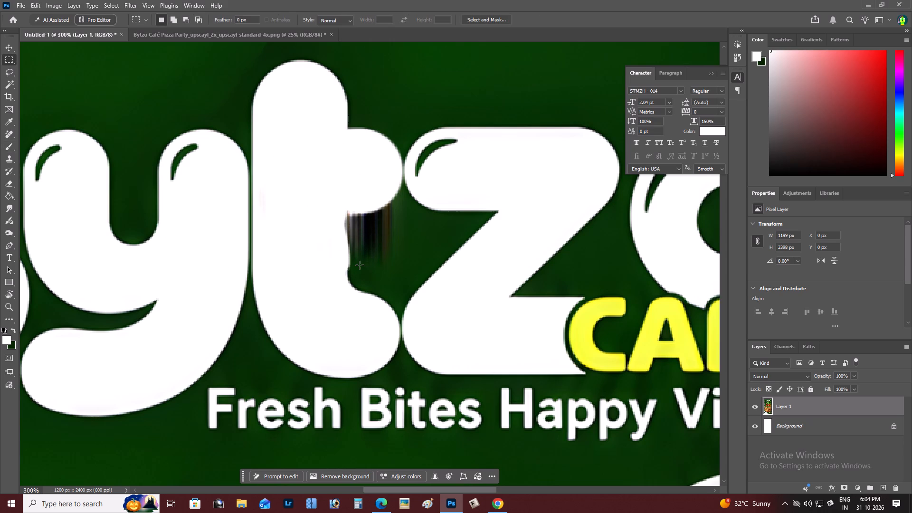
left_click_drag(349, 271, 374, 222)
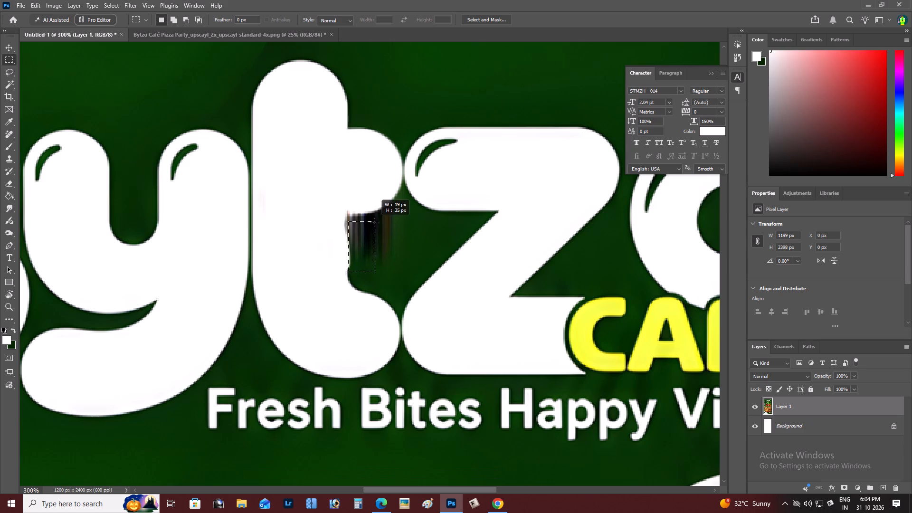
left_click_drag(374, 222, 400, 218)
key("i")
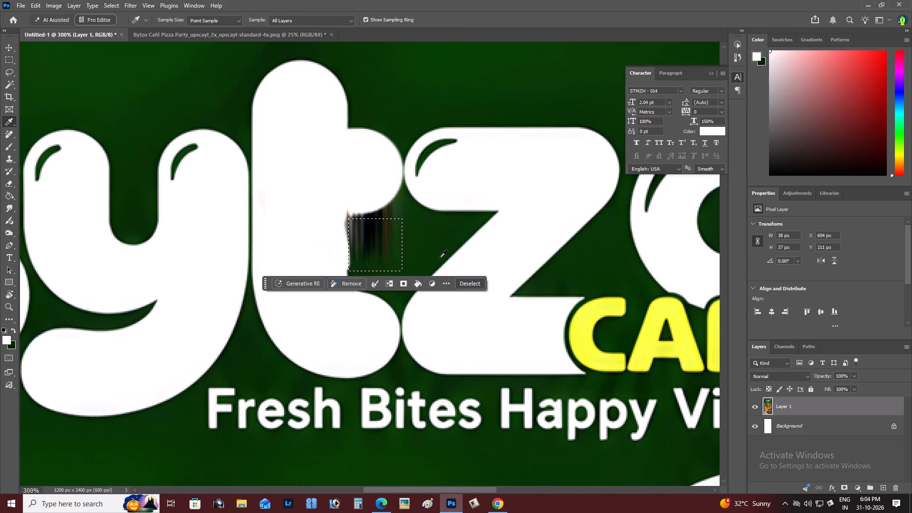
left_click(440, 257)
key("b")
left_click_drag(374, 231, 375, 242)
left_click_drag(398, 229, 395, 261)
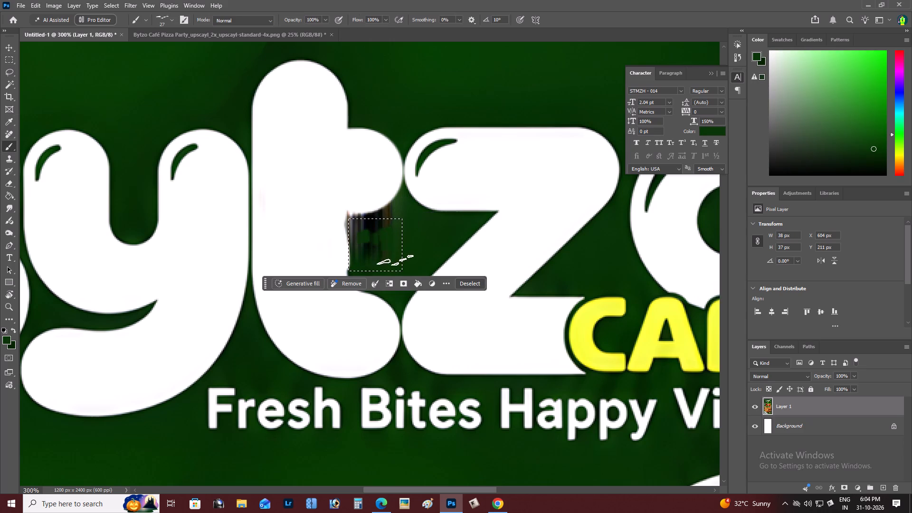
left_click_drag(395, 261, 362, 278)
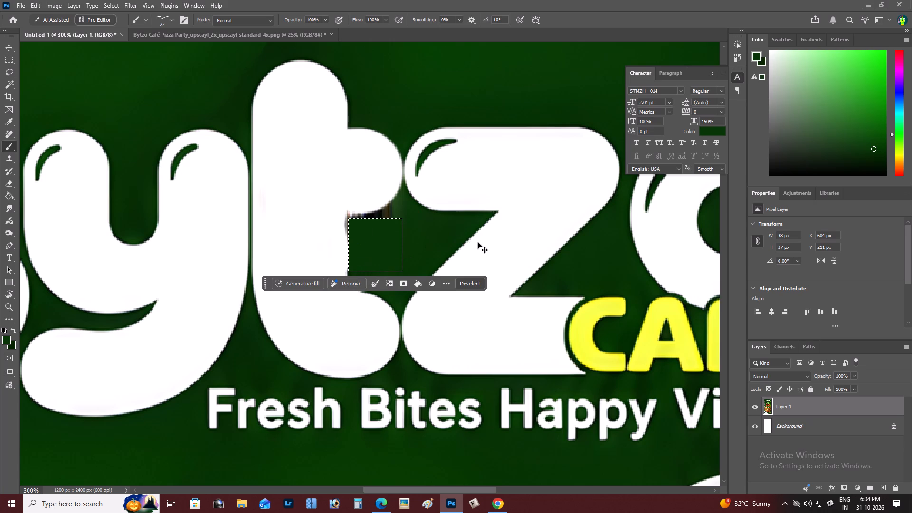
key("ctrl+d")
Blend the leftover dark streaks along the underside of the "t" crossbar using the Smudge tool at 10 px.
key("space")
key("space")
key("space")
key("space")
key("space")
key("space")
key("space")
key("space")
key("space")
key("space")
key("space")
key("space")
key("space")
key("space")
key("space")
key("space")
key("space")
key("space")
left_click_drag(411, 236, 486, 298)
key("z")
double_click(475, 291)
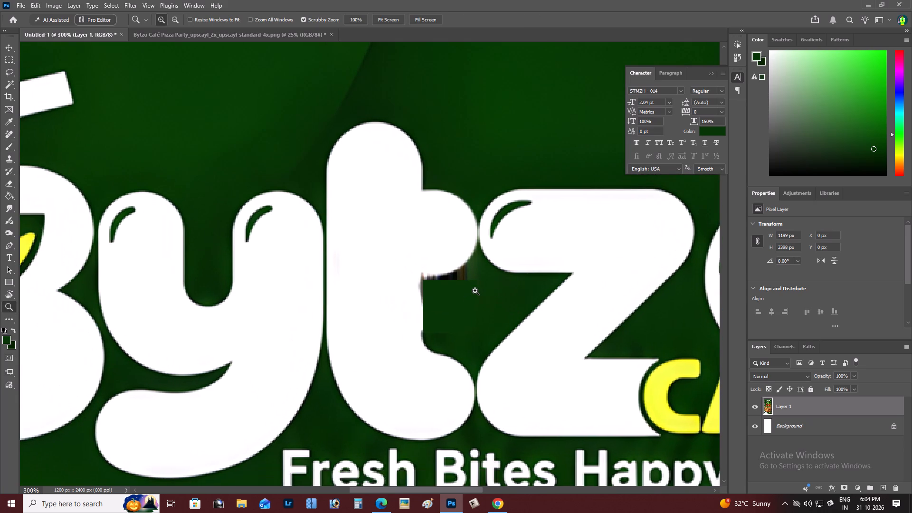
key("b")
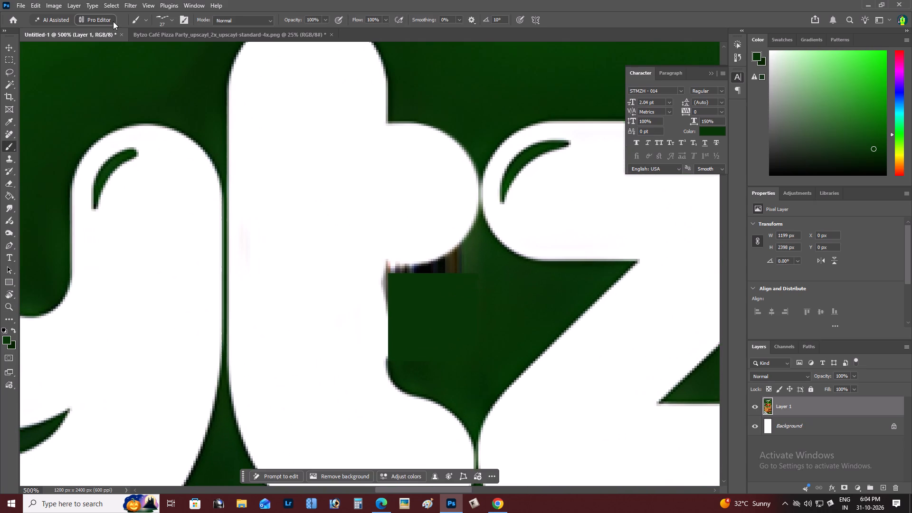
left_click(142, 19)
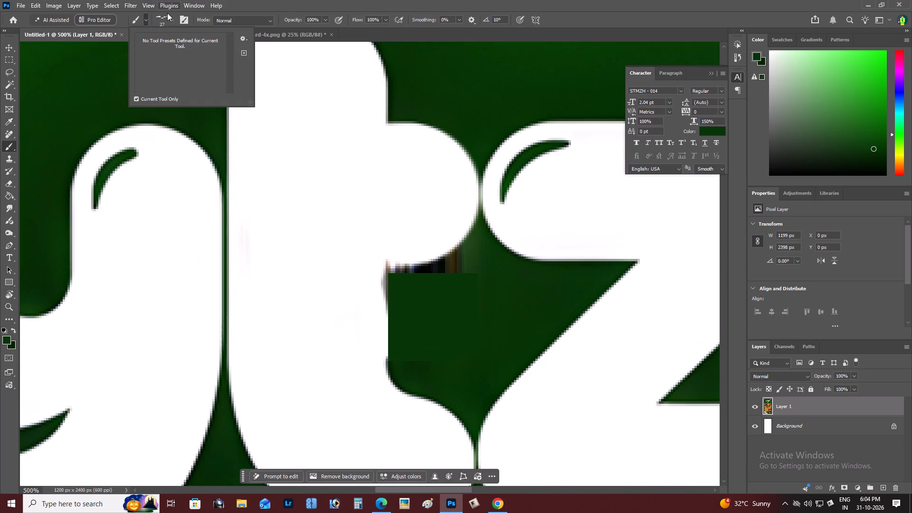
left_click(171, 21)
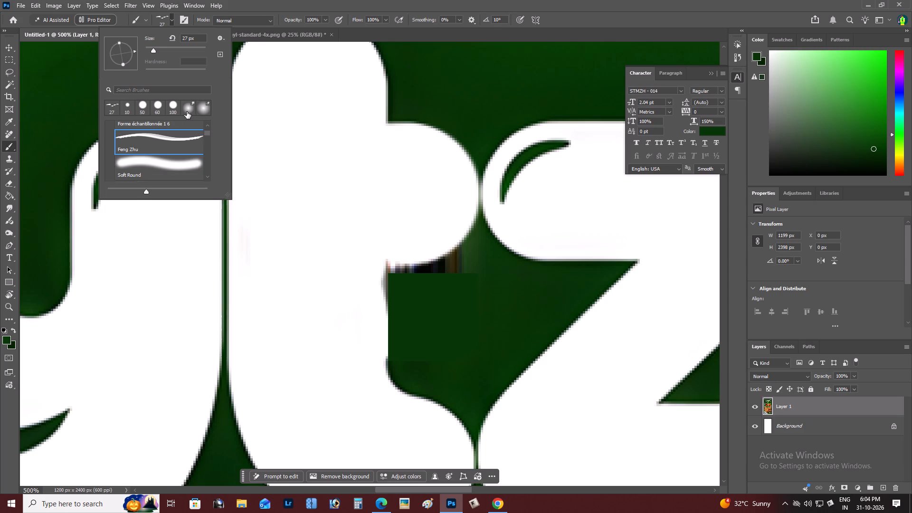
double_click(187, 112)
key("bracketleft")
key("bracketleft")
key("bracketleft")
key("bracketleft")
key("bracketleft")
key("bracketleft")
key("bracketleft")
key("bracketleft")
key("bracketleft")
key("bracketleft")
key("bracketleft")
key("bracketleft")
key("bracketleft")
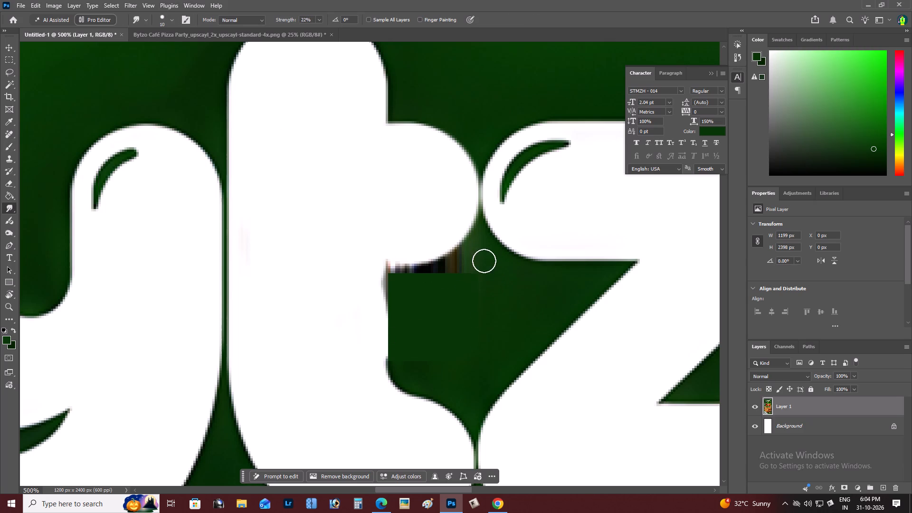
left_click_drag(478, 272, 468, 279)
left_click_drag(468, 274, 466, 279)
left_click(464, 276)
left_click(464, 267)
left_click_drag(464, 264, 442, 283)
left_click_drag(460, 268, 467, 260)
left_click_drag(452, 272, 443, 277)
left_click_drag(441, 278, 457, 271)
left_click_drag(463, 274, 455, 275)
left_click_drag(455, 275, 434, 275)
left_click_drag(465, 261, 433, 279)
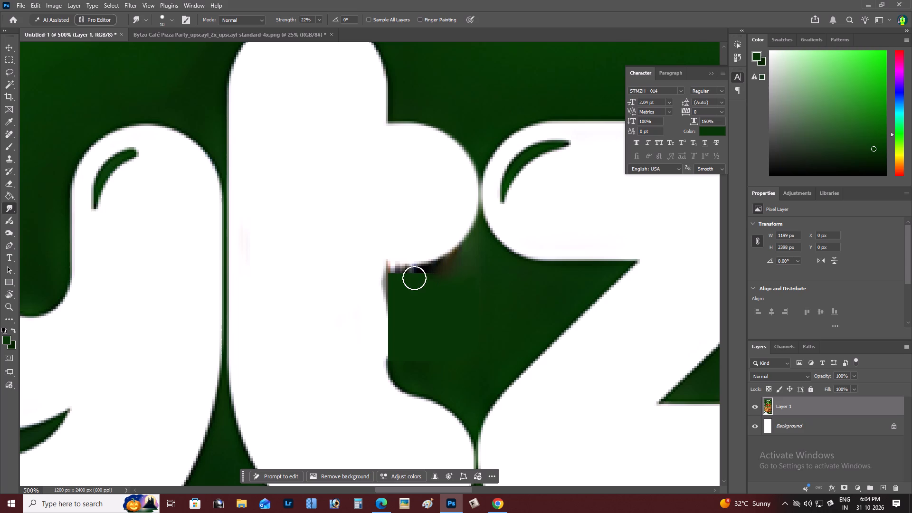
left_click_drag(408, 278, 440, 269)
left_click_drag(411, 277, 473, 269)
Smudge the lower and outer seams of the green patch beside the "t" stem into the surrounding background.
scroll(453, 357, "down", 4)
left_click_drag(474, 279, 471, 320)
left_click_drag(472, 285, 430, 330)
left_click_drag(424, 330, 419, 330)
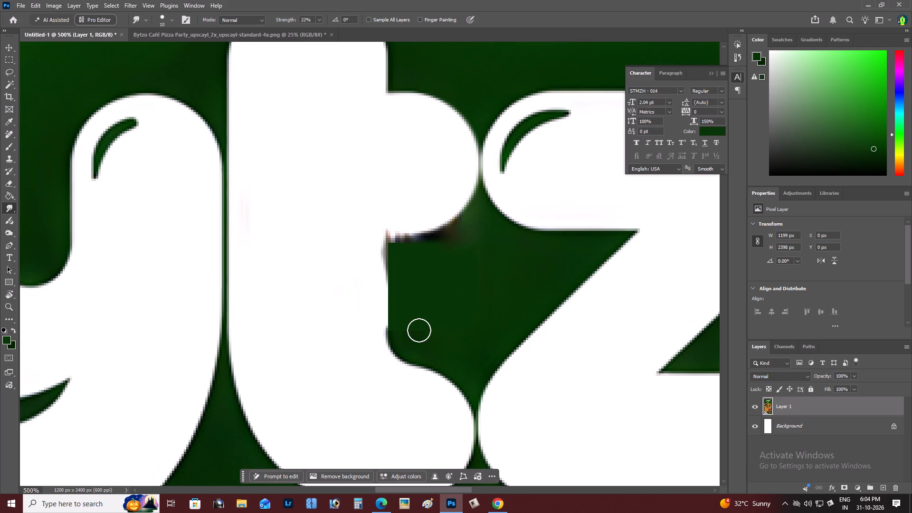
left_click_drag(419, 330, 417, 330)
left_click(415, 330)
left_click_drag(413, 331, 418, 339)
left_click_drag(419, 328, 404, 332)
left_click_drag(405, 331, 454, 313)
left_click_drag(458, 308, 467, 325)
left_click_drag(465, 299, 473, 324)
left_click_drag(449, 328, 453, 340)
left_click_drag(463, 328, 474, 351)
Check the retouched "t" in the whole poster view and again close up at 500%.
left_click(1, 305)
right_click(283, 229)
left_click(292, 232)
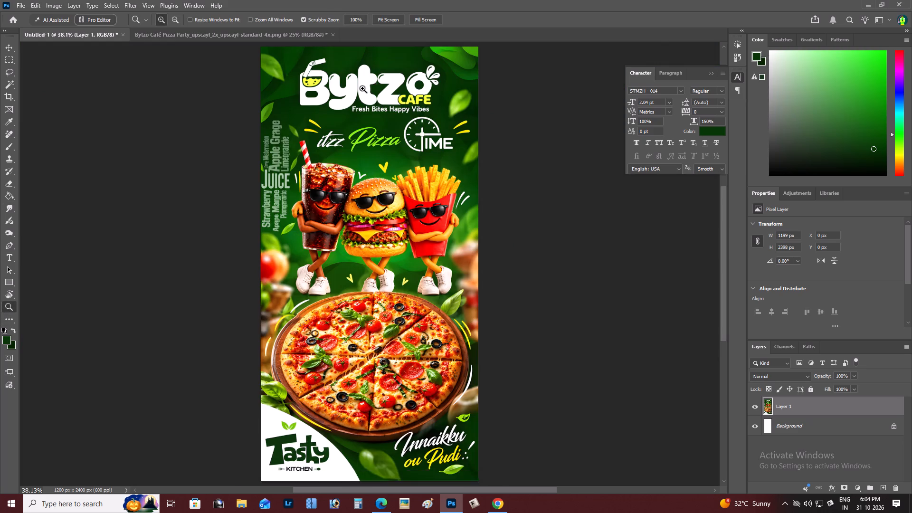
triple_click(362, 88)
left_click(362, 88)
scroll(362, 88, "up", 10)
double_click(384, 96)
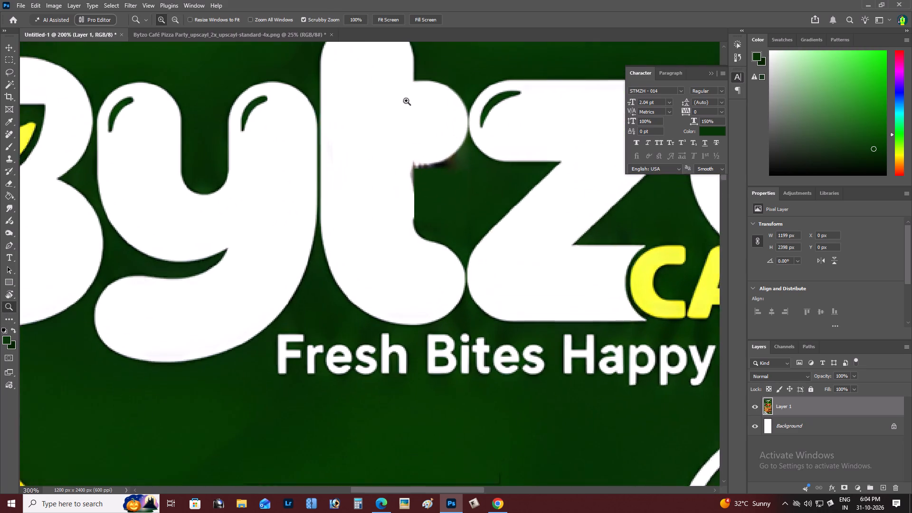
scroll(469, 124, "up", 3)
left_click(475, 171)
scroll(482, 181, "up", 3)
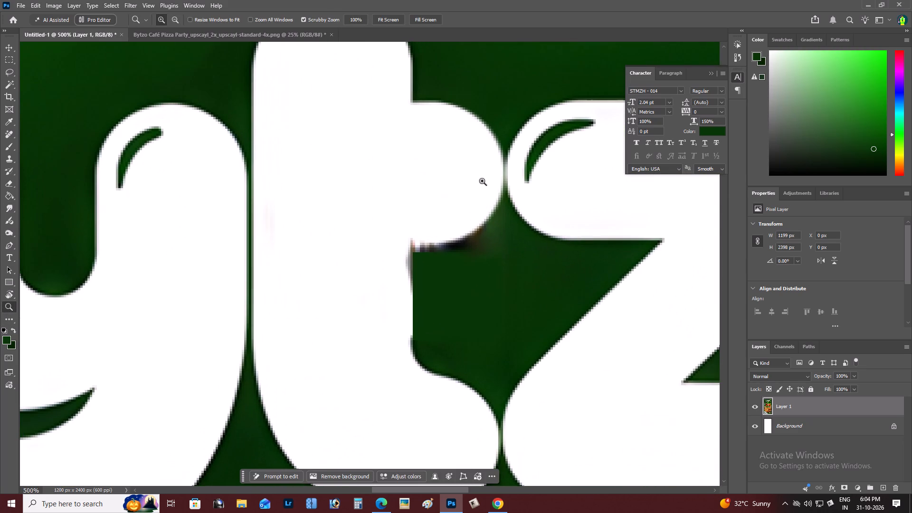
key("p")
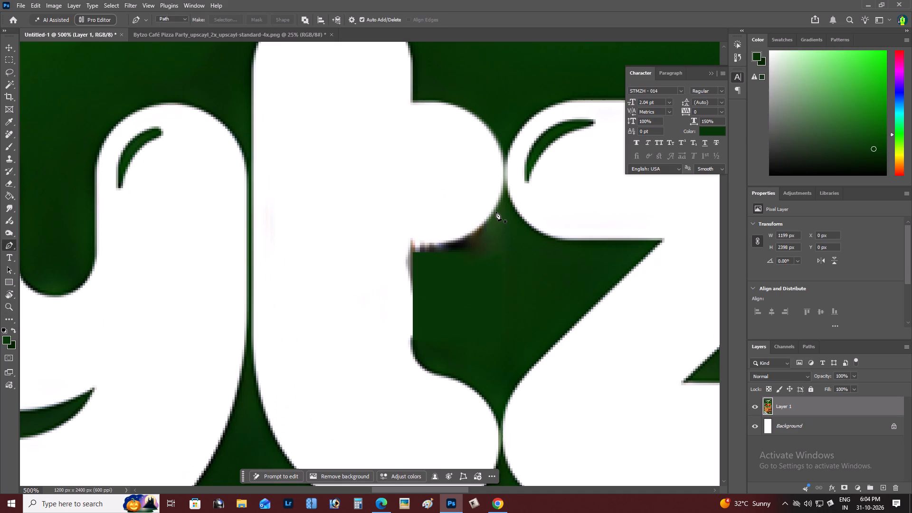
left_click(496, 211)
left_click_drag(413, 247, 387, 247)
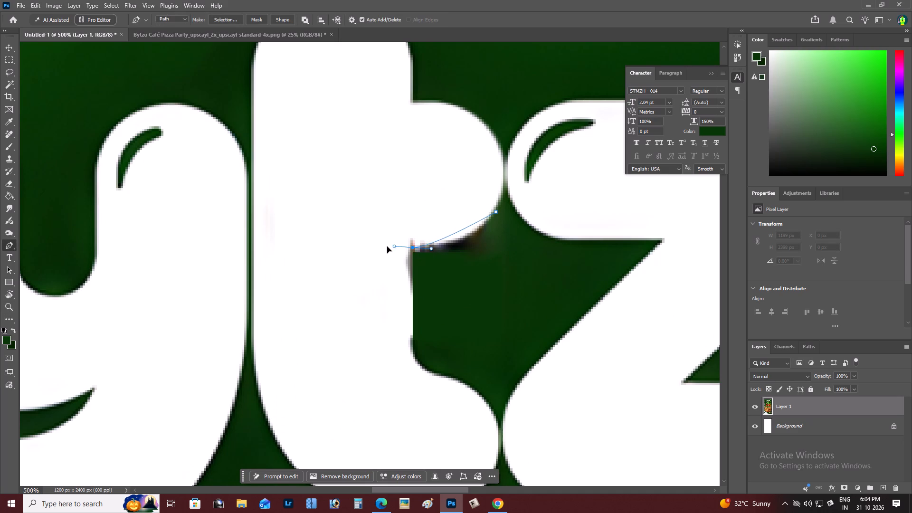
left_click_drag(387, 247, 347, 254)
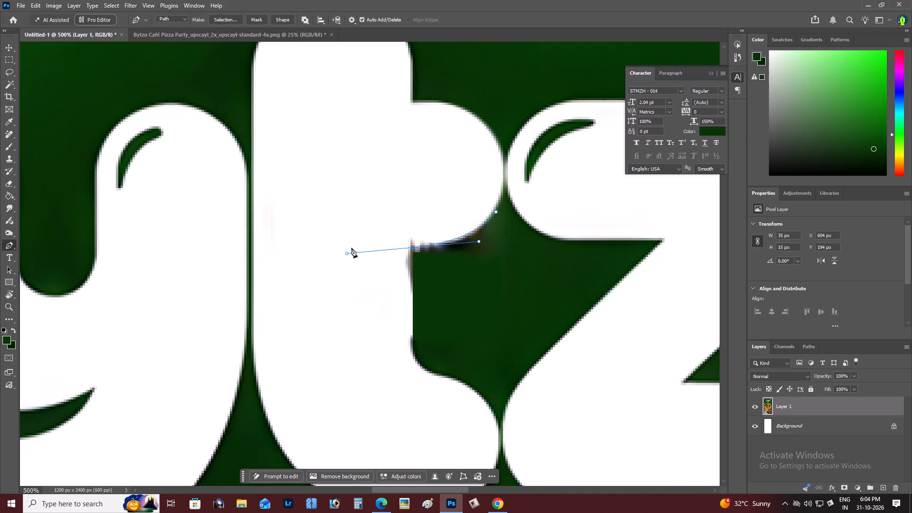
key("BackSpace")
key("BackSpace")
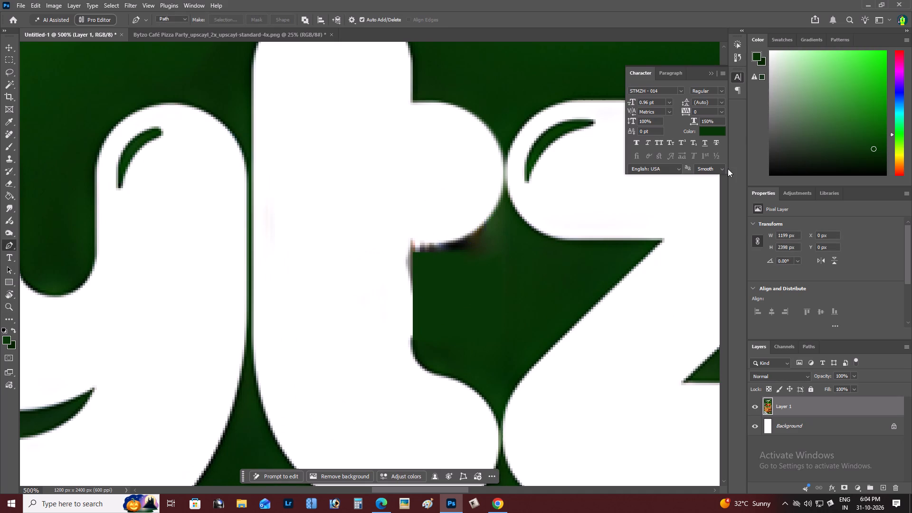
Trace a pen path around the dark streak under the "t" crossbar and convert it into a selection of about 38 × 16 px.
left_click(479, 227)
left_click_drag(422, 242, 405, 241)
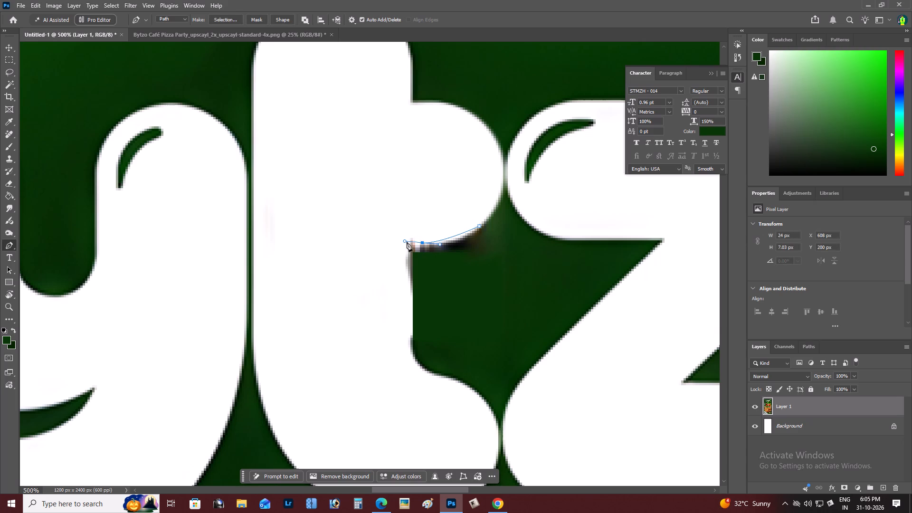
left_click(410, 245)
left_click(413, 256)
left_click_drag(469, 261, 474, 261)
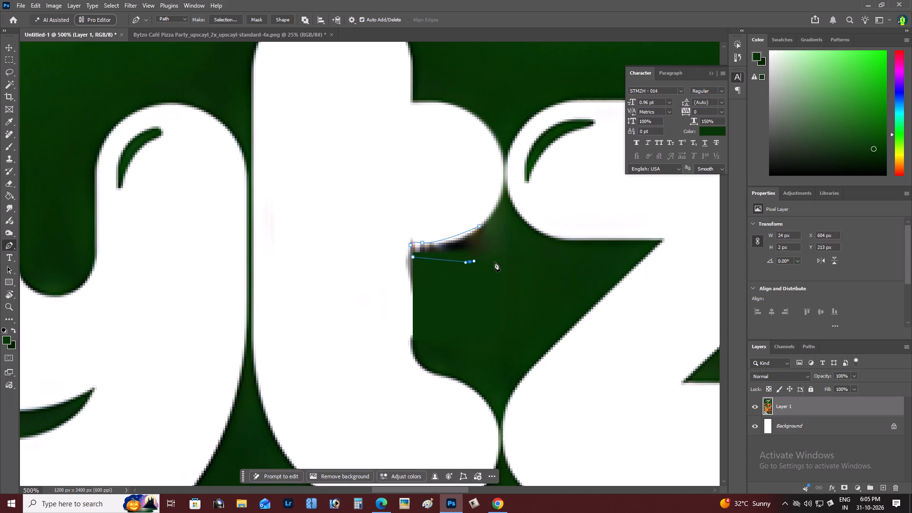
left_click(494, 262)
left_click(497, 233)
right_click(498, 231)
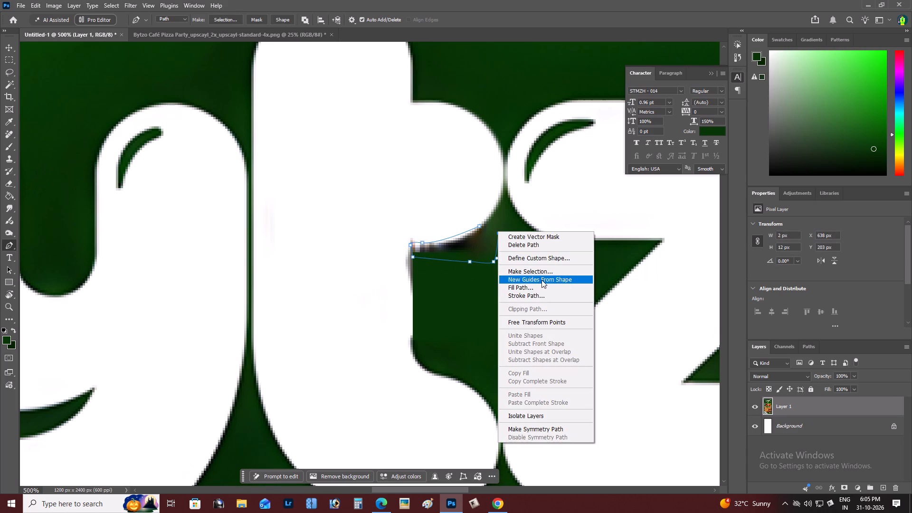
left_click(523, 271)
key("Return")
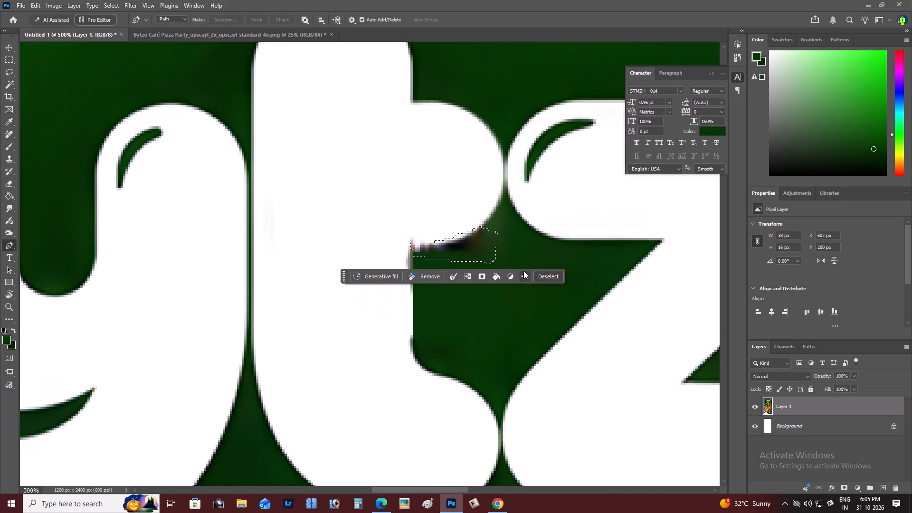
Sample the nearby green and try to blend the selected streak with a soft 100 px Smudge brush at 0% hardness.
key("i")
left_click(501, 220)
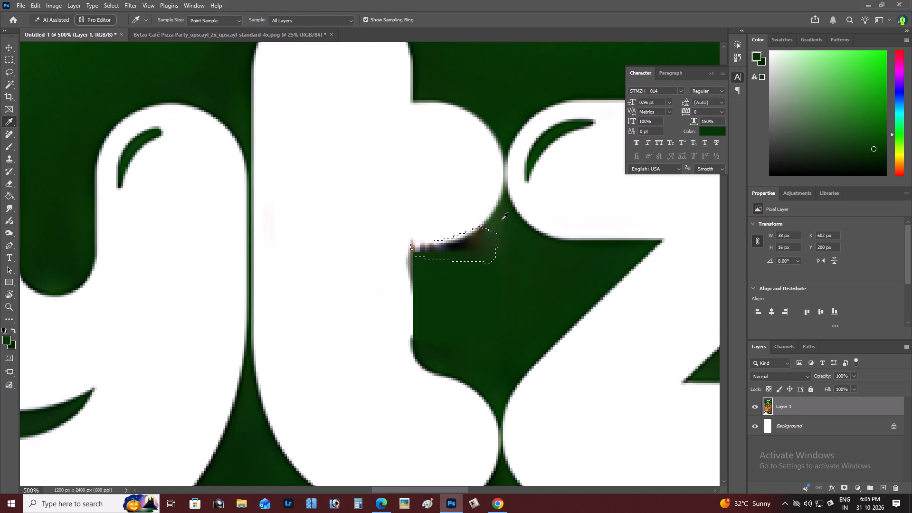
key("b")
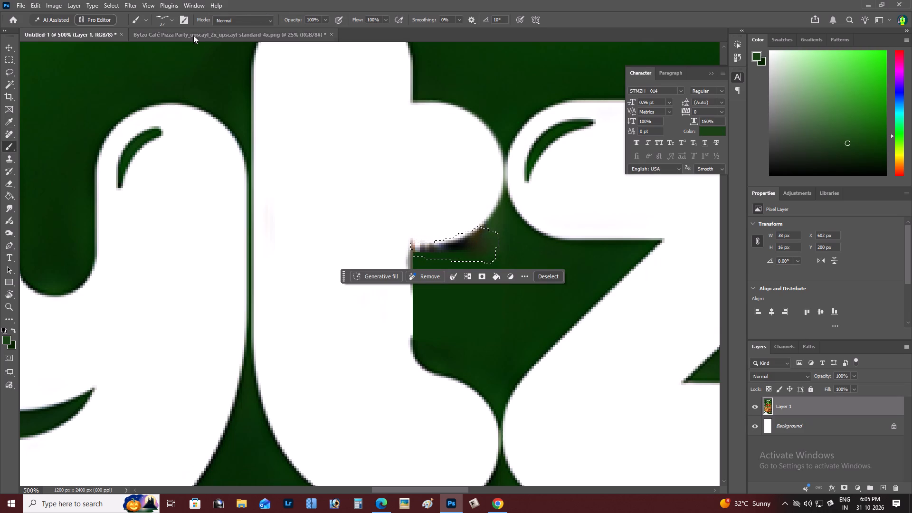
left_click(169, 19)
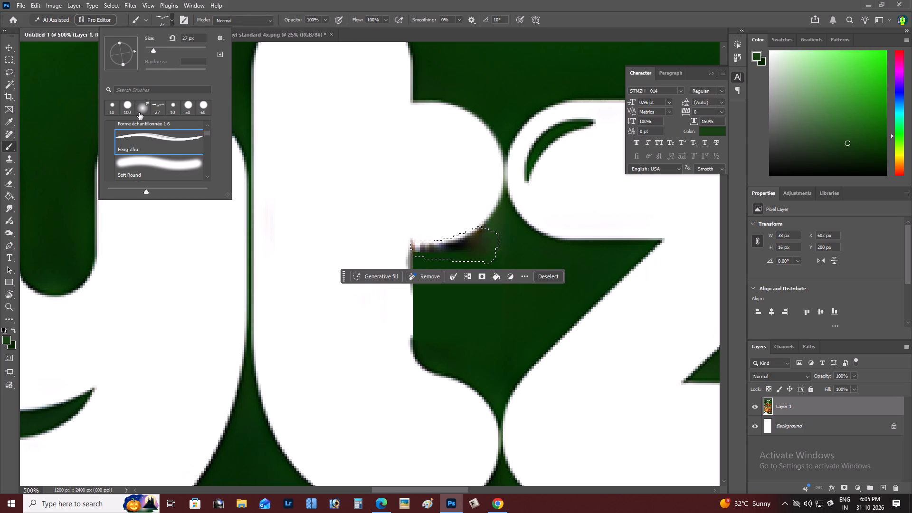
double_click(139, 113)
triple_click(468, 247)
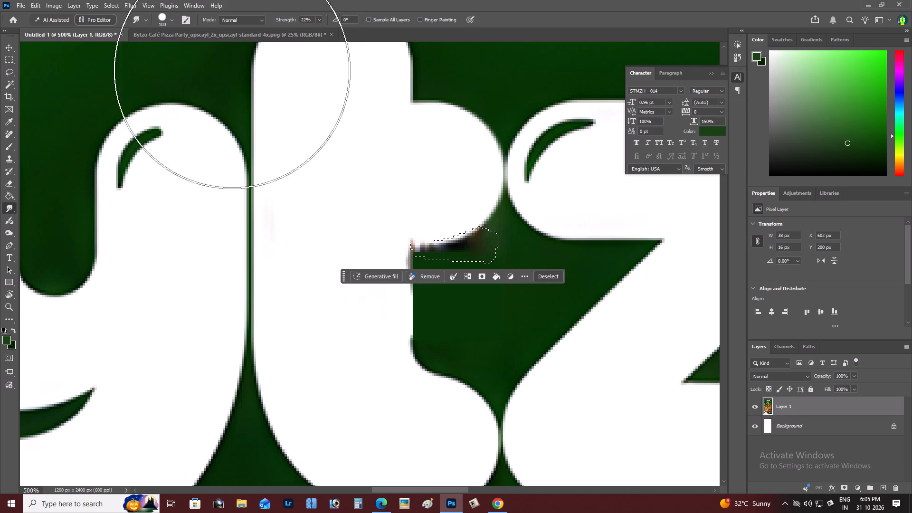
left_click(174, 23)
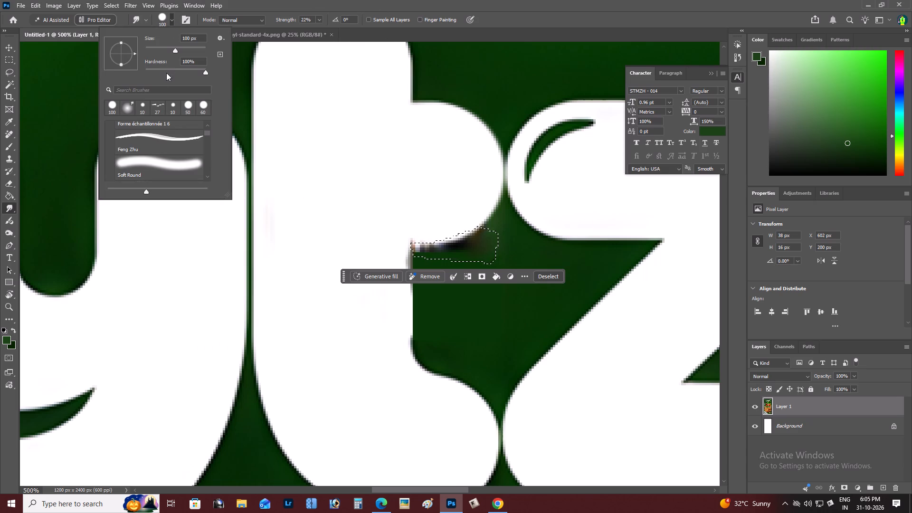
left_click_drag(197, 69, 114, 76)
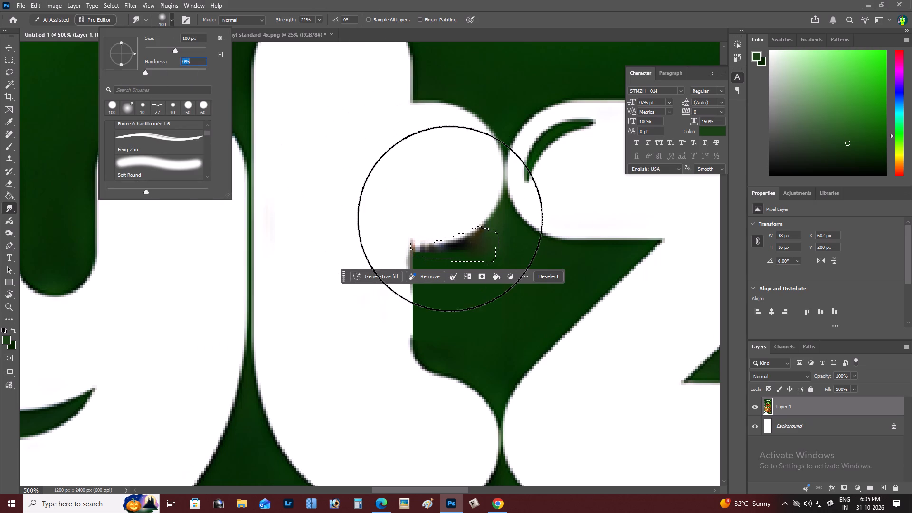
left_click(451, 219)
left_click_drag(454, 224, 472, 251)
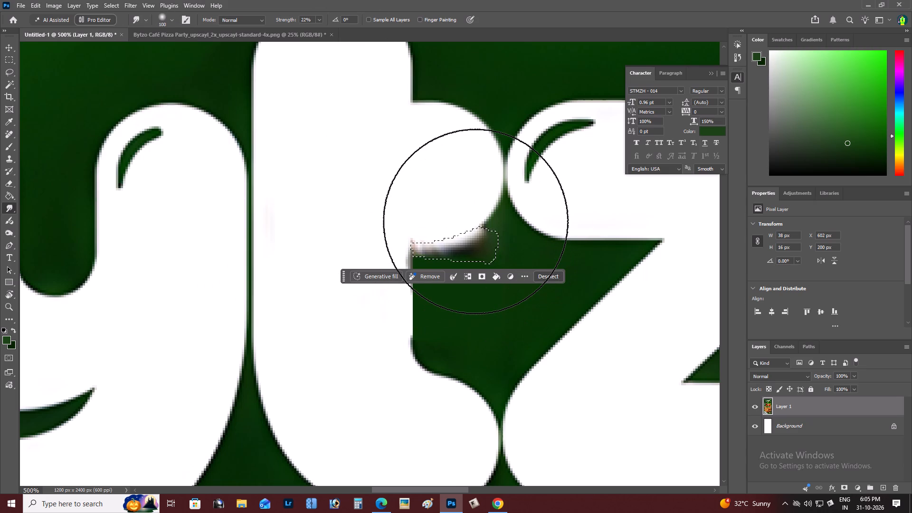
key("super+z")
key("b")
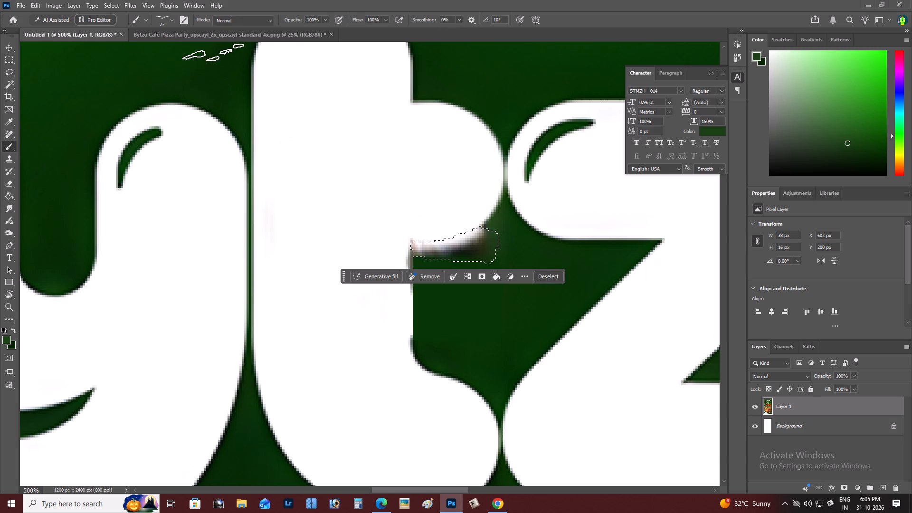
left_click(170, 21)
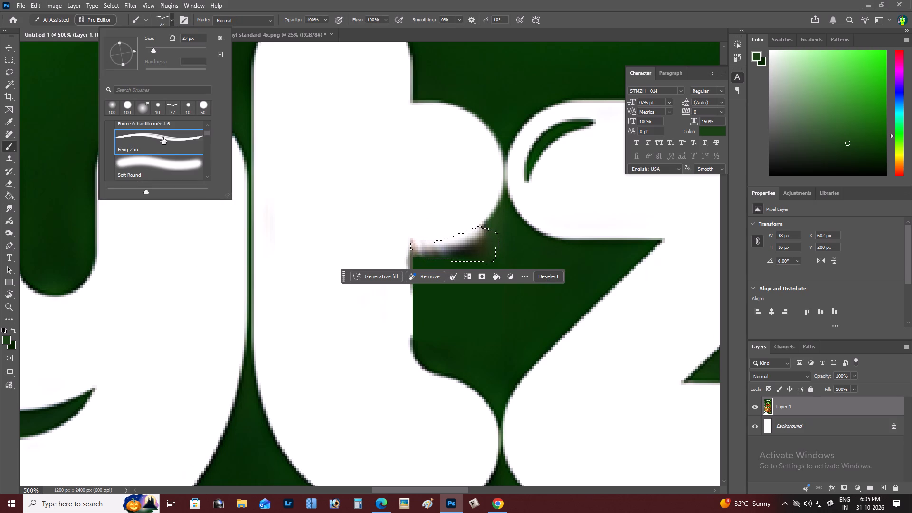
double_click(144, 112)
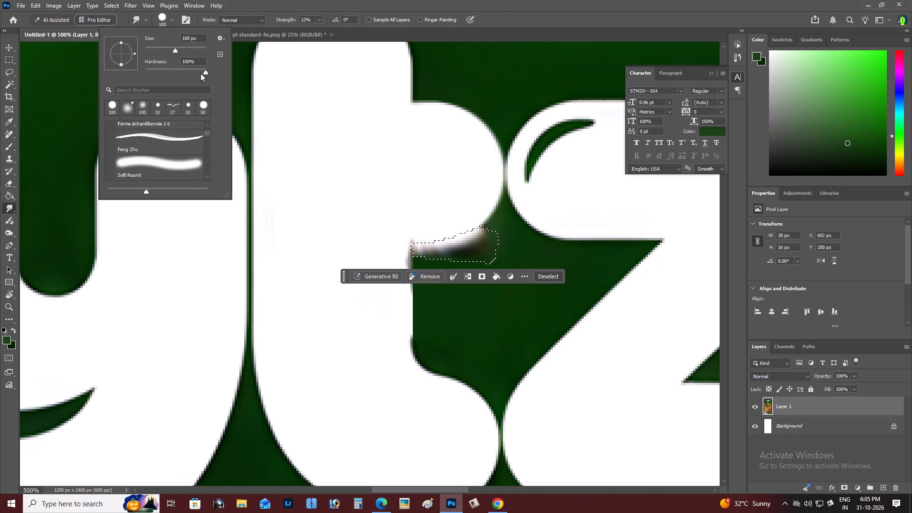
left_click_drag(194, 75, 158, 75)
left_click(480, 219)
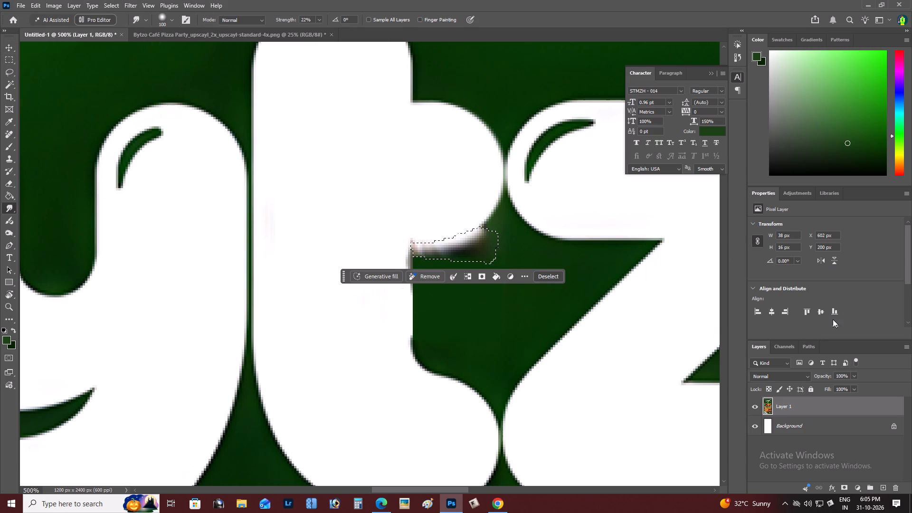
Fill the streak selection on a new layer with green sampled from the background just below it, and deselect.
left_click(883, 489)
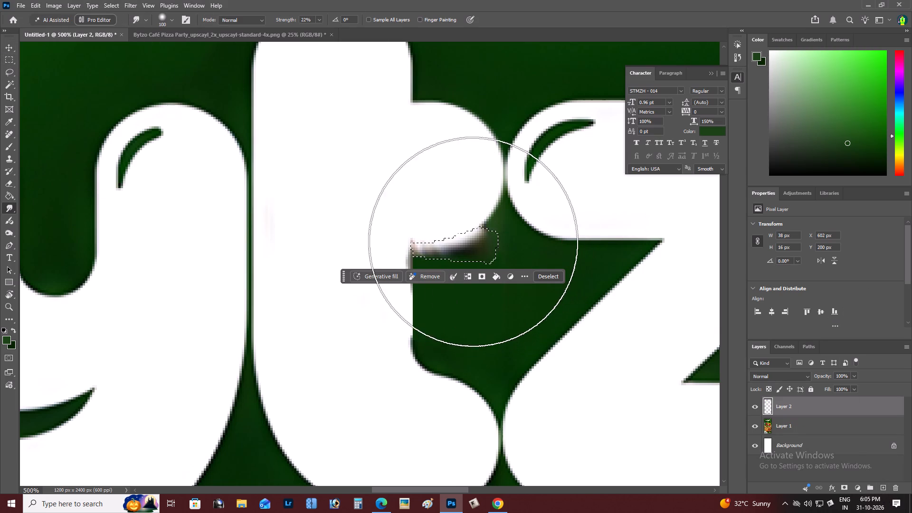
left_click(7, 49)
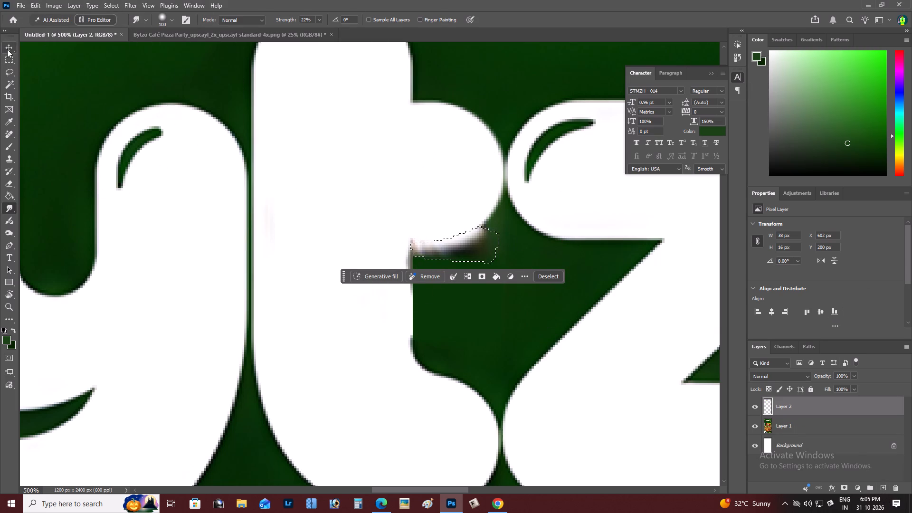
left_click(494, 279)
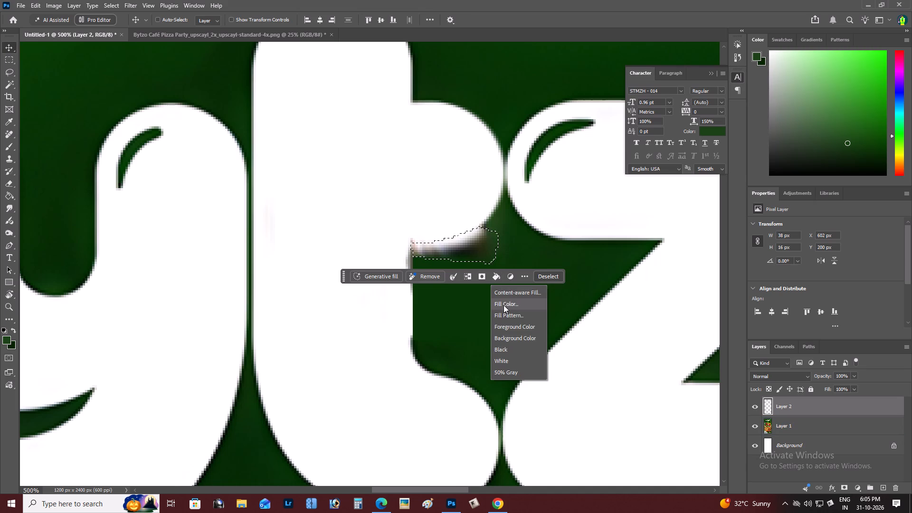
left_click(502, 305)
left_click(459, 296)
key("Return")
key("Return")
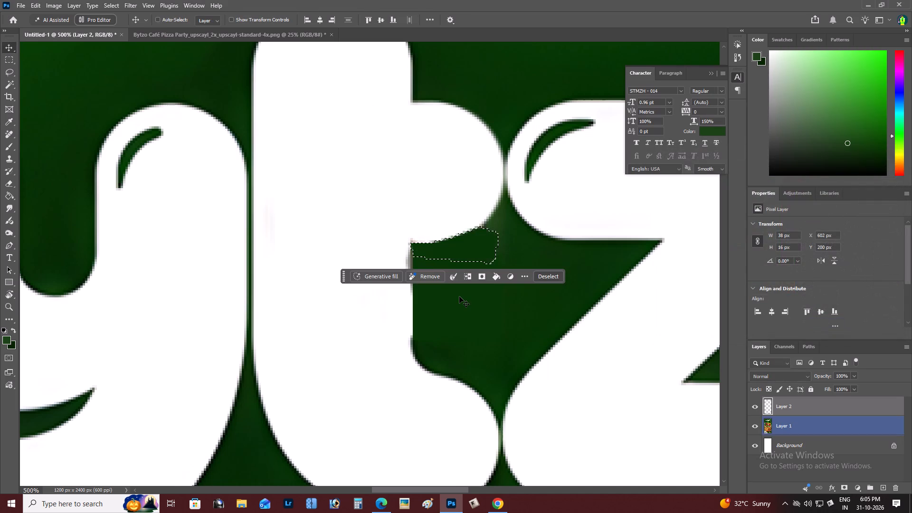
key("ctrl+d")
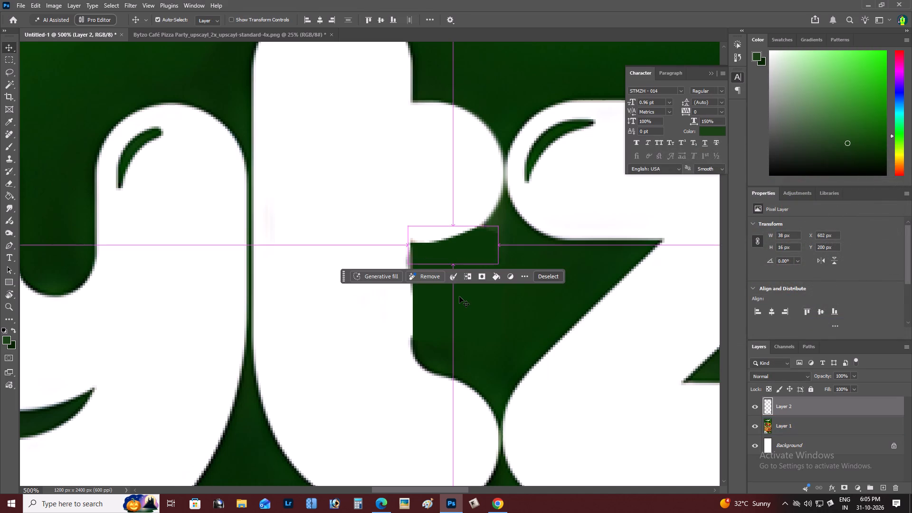
Check the patched "t", the logo lettering and the Pizza Time heading in whole-poster and close-up views.
left_click(7, 309)
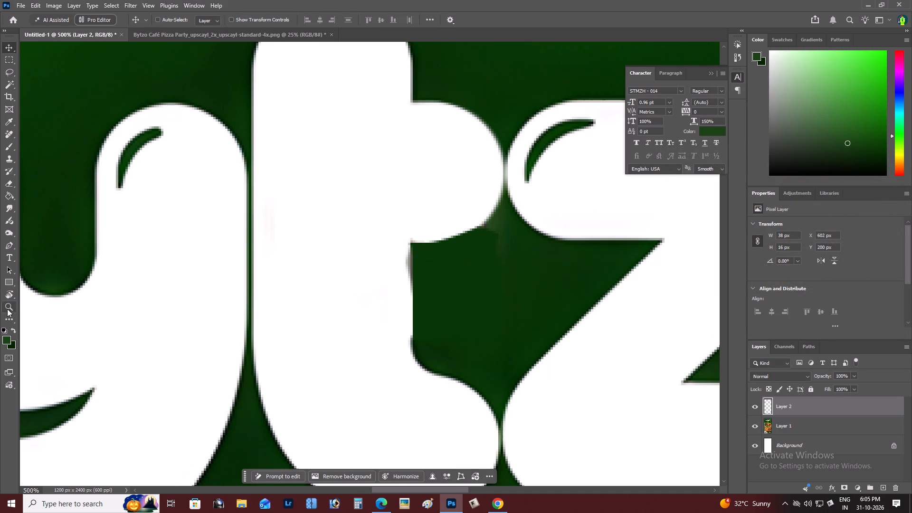
right_click(311, 254)
left_click(320, 256)
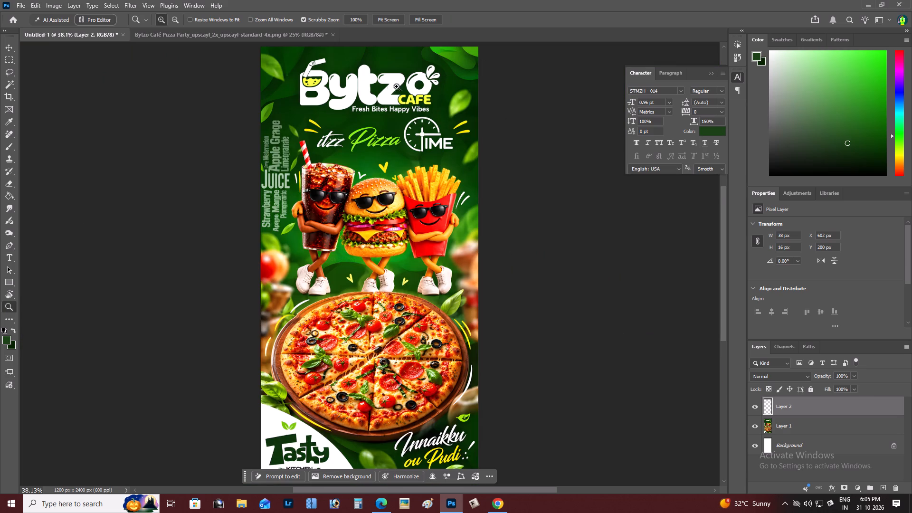
triple_click(390, 87)
double_click(390, 87)
right_click(409, 161)
left_click(421, 166)
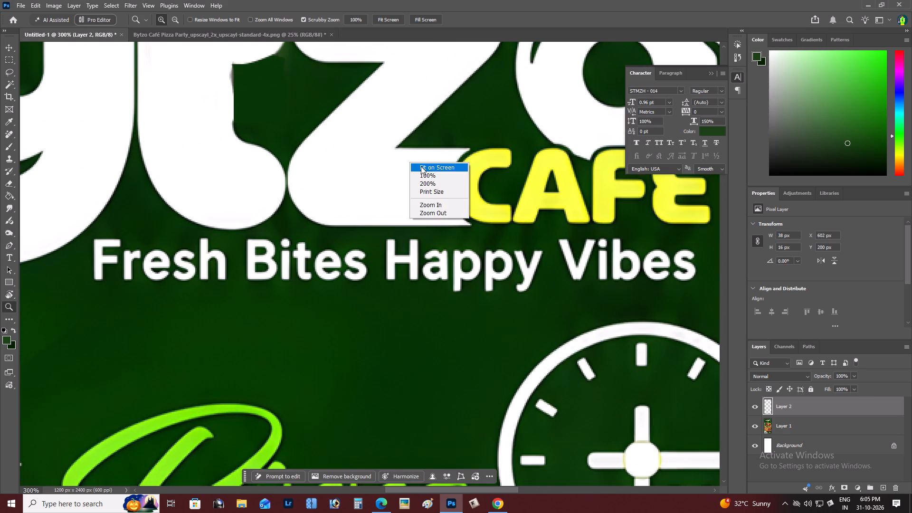
triple_click(442, 80)
left_click(442, 80)
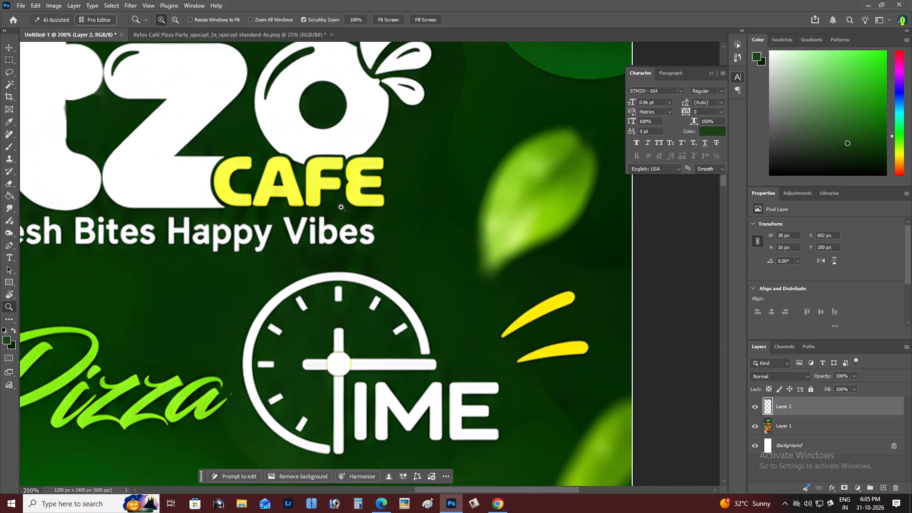
right_click(341, 207)
left_click(356, 213)
double_click(522, 91)
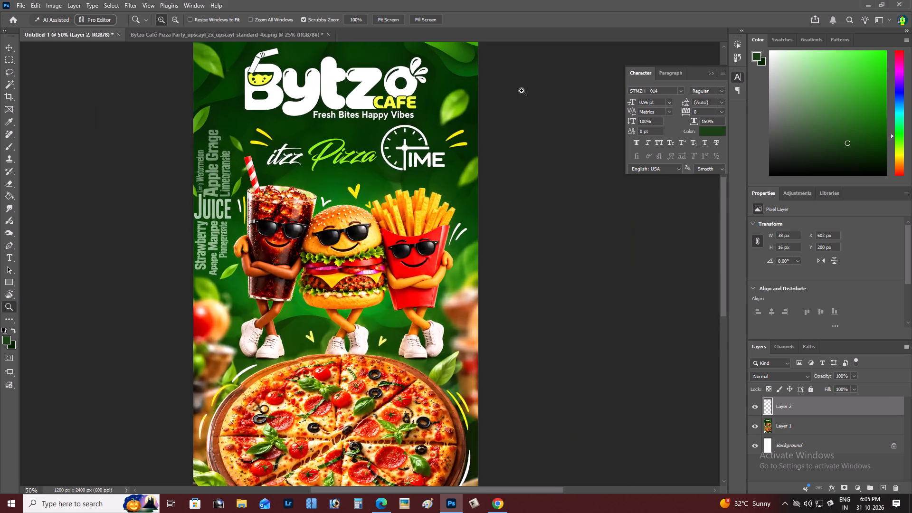
left_click(431, 120)
left_click(379, 139)
left_click(372, 142)
right_click(503, 182)
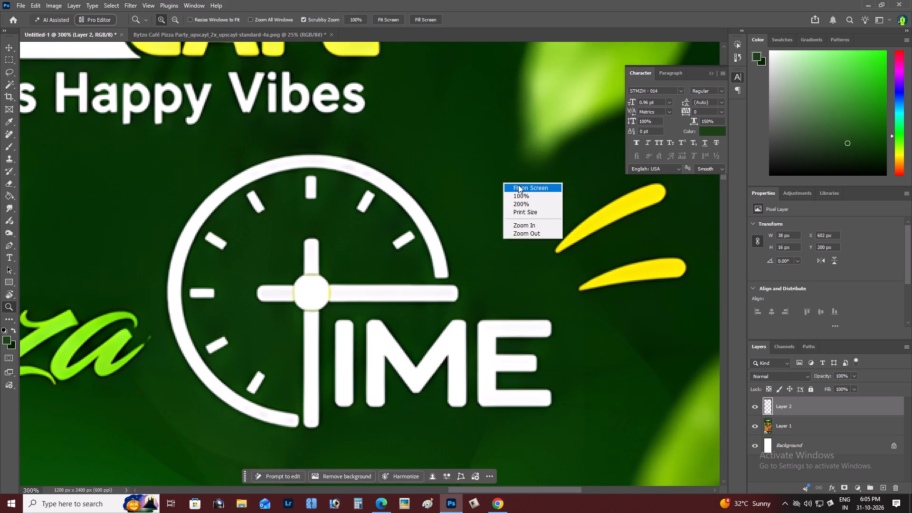
left_click(518, 185)
Merge the green patch layer down into the poster image layer.
scroll(312, 174, "down", 10)
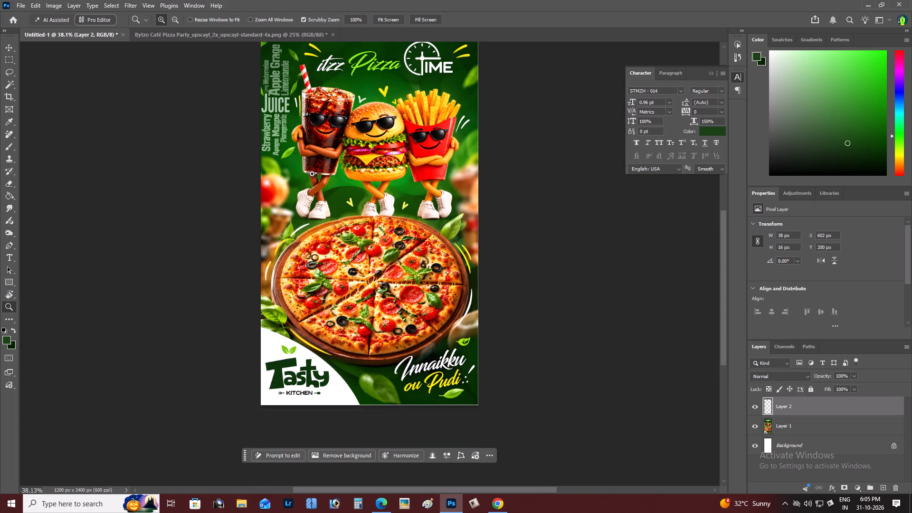
key("ctrl+e")
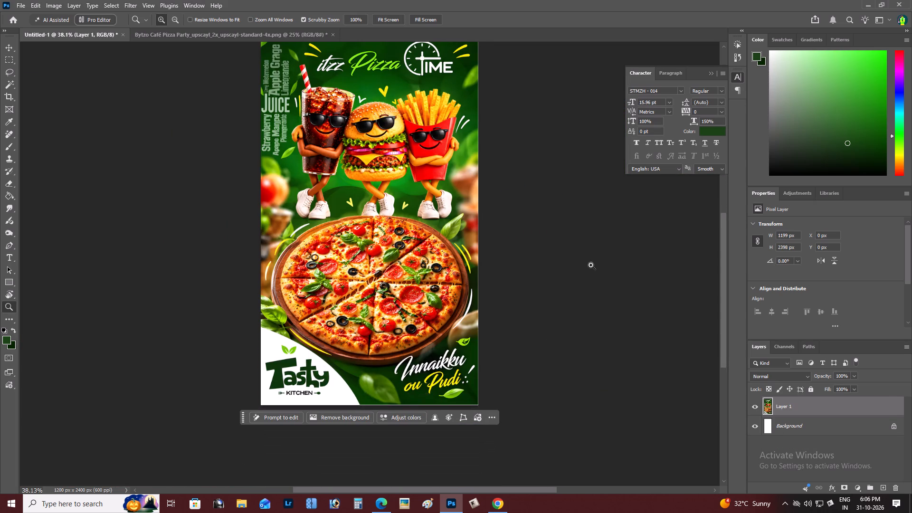
Examine the Tasty Kitchen logo, the lower tagline and the whole poster in close-up and full views for remaining flaws.
left_click_drag(308, 351, 318, 354)
double_click(396, 371)
left_click(411, 367)
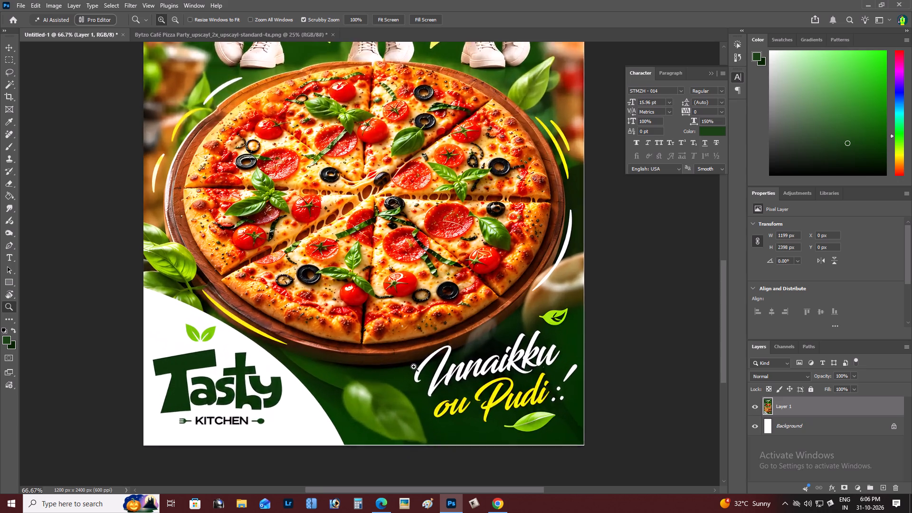
scroll(469, 349, "down", 6)
left_click(254, 352)
left_click_drag(242, 323, 161, 334)
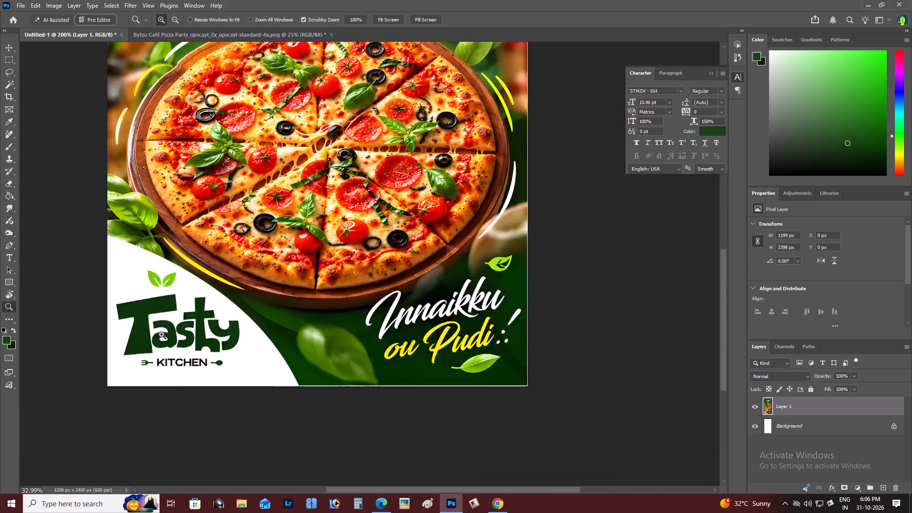
left_click_drag(161, 334, 159, 335)
triple_click(254, 315)
left_click(254, 315)
scroll(258, 313, "down", 5)
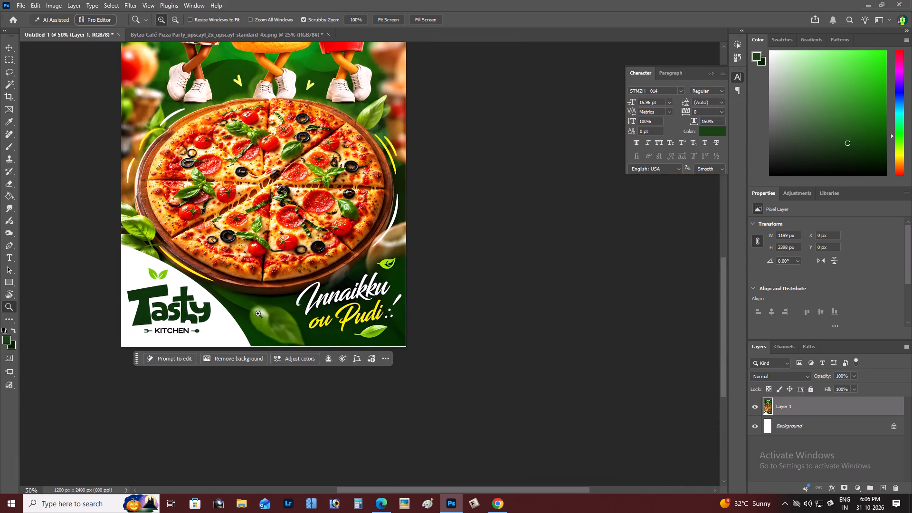
triple_click(167, 316)
right_click(247, 243)
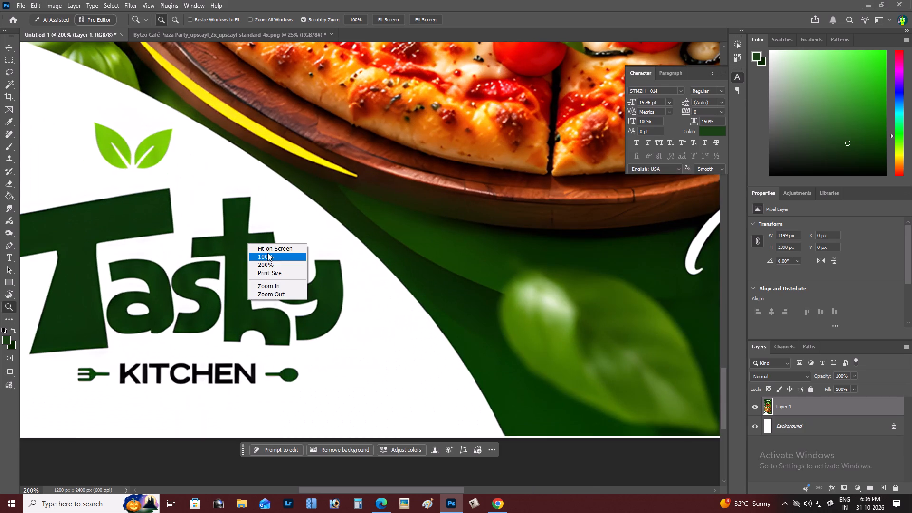
double_click(267, 253)
left_click(270, 252)
right_click(270, 252)
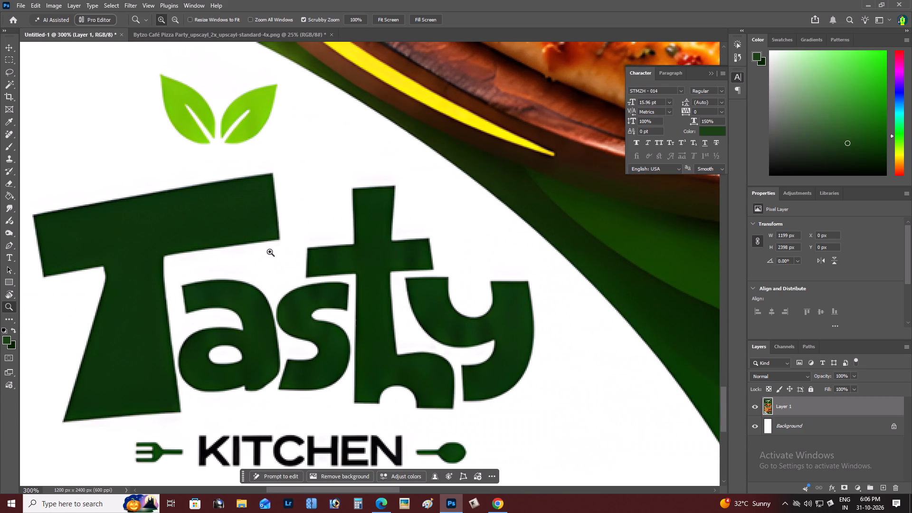
left_click_drag(296, 262, 286, 259)
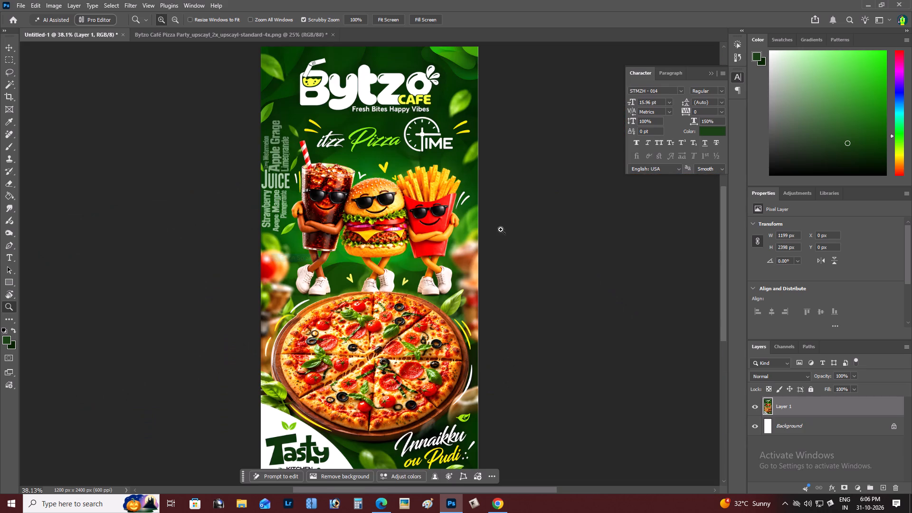
scroll(404, 249, "down", 4)
right_click(398, 171)
left_click(416, 177)
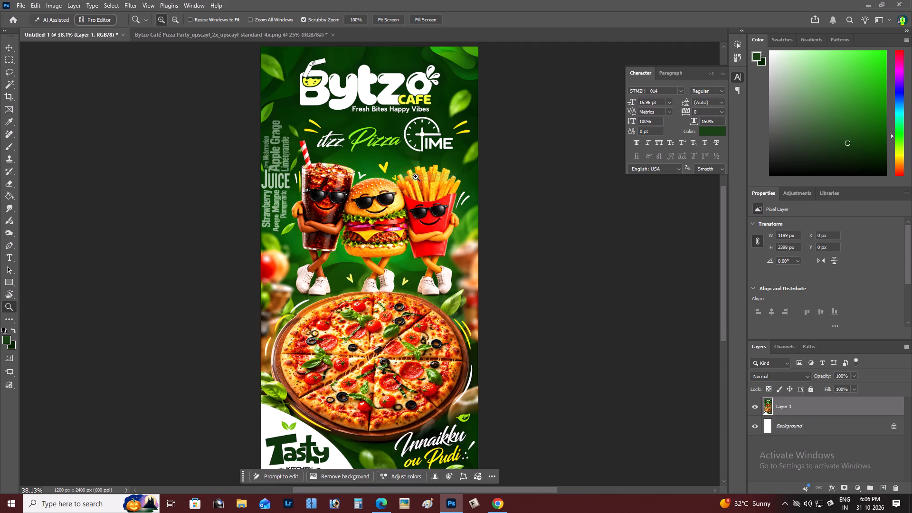
left_click(416, 177, "alt")
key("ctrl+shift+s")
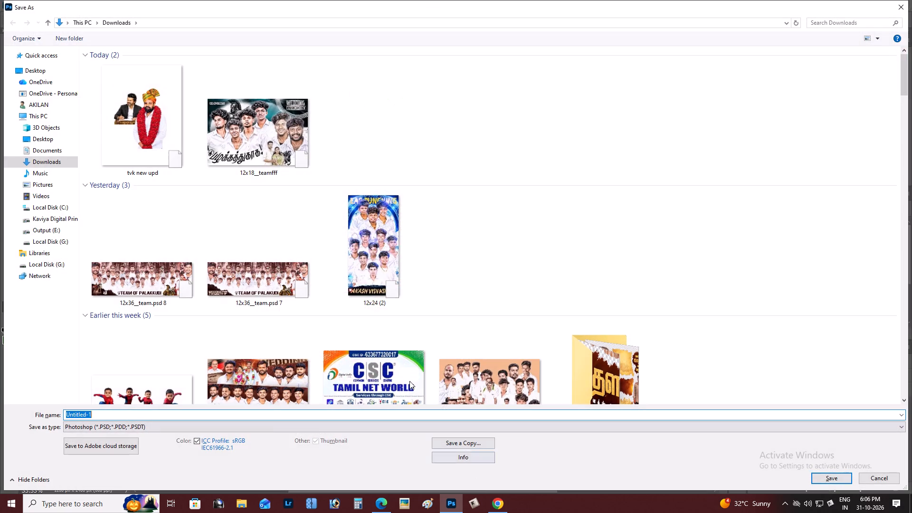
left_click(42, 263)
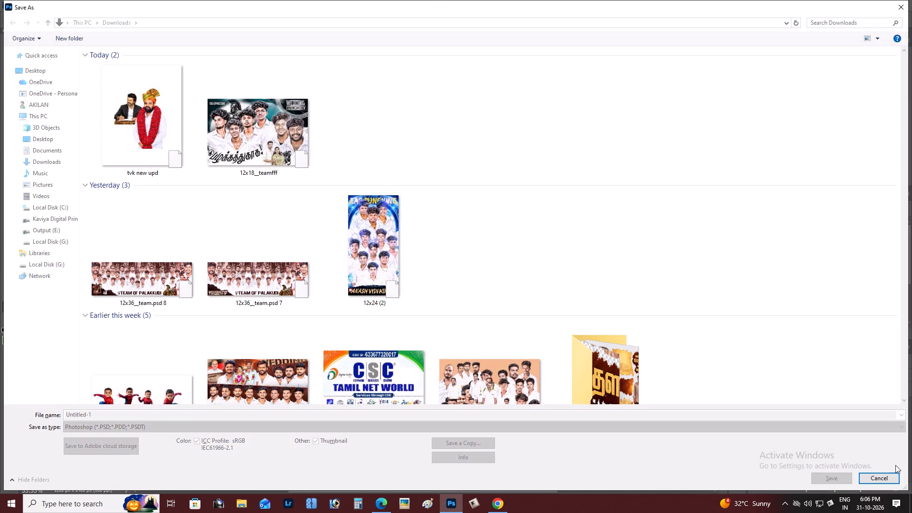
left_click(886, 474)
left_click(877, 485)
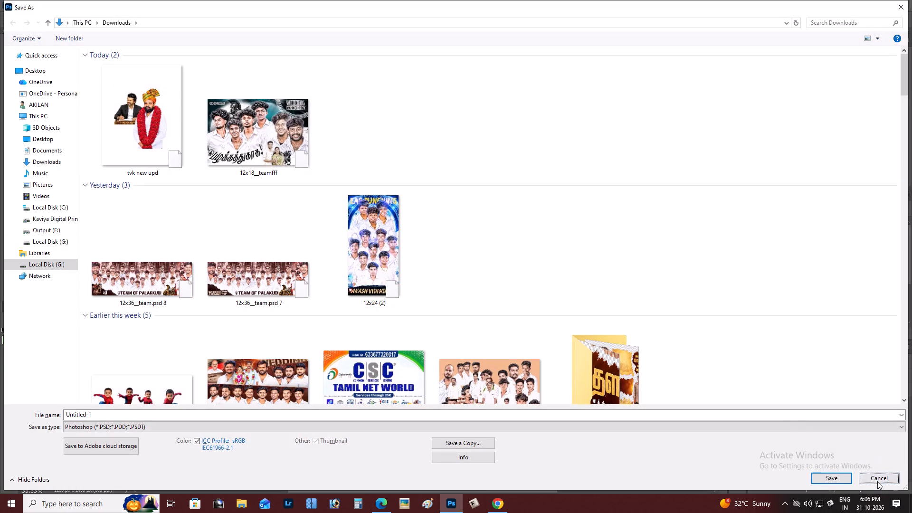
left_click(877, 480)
While saving, create and open a folder named "new" inside Branding > BYTZO MYD on the Kaviya Digital Printers (D:) drive.
key("ctrl+shift+s")
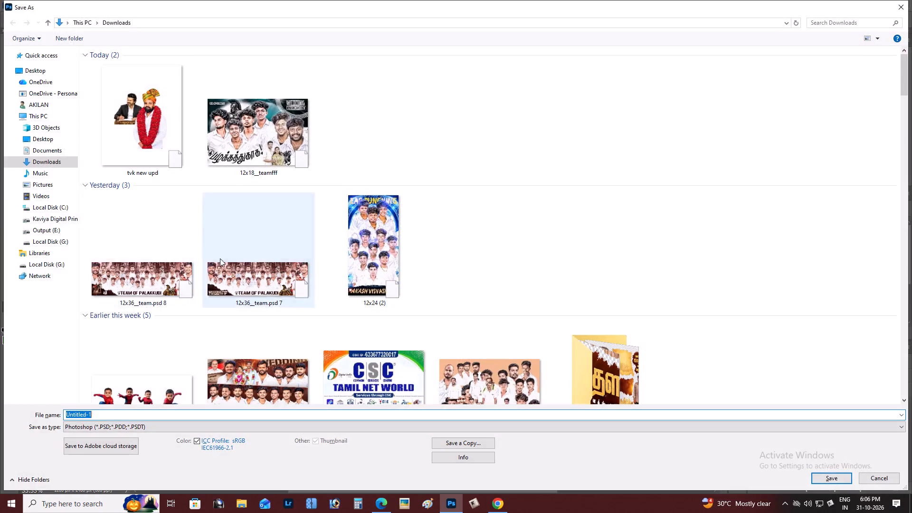
left_click(39, 233)
left_click(39, 217)
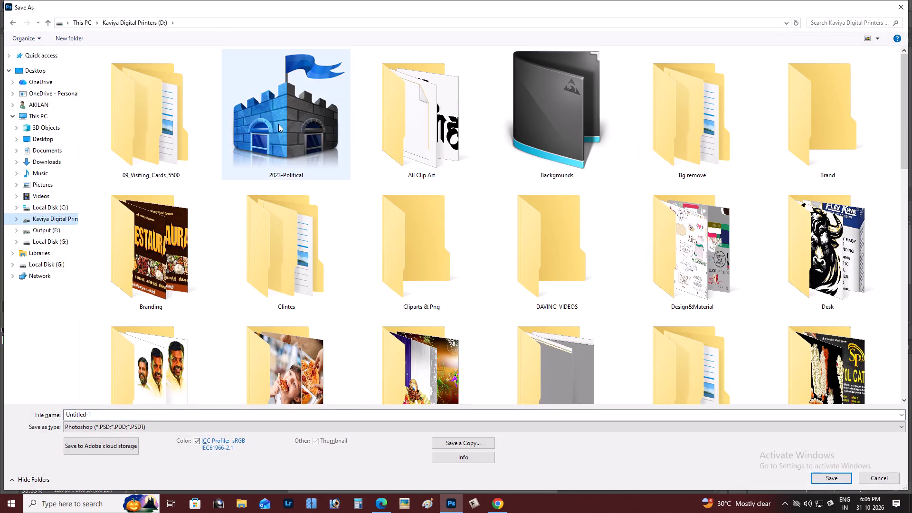
left_click(278, 124)
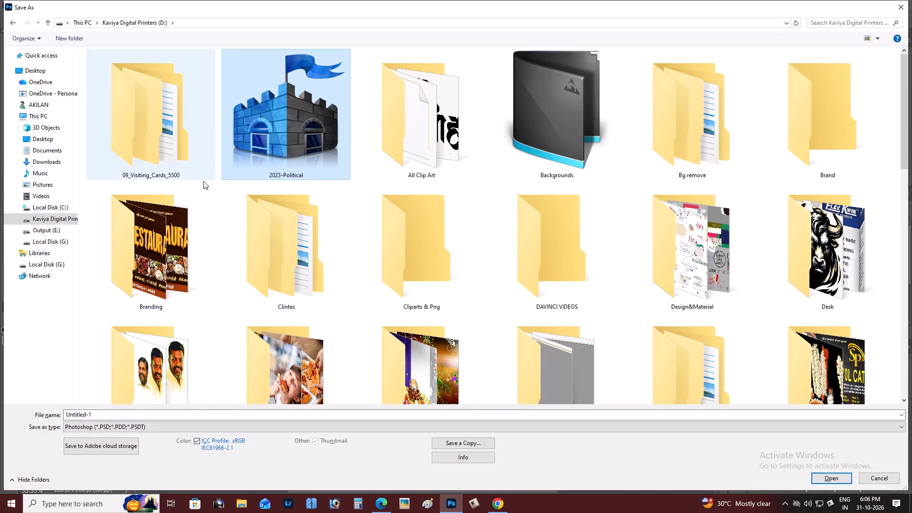
double_click(174, 237)
double_click(862, 210)
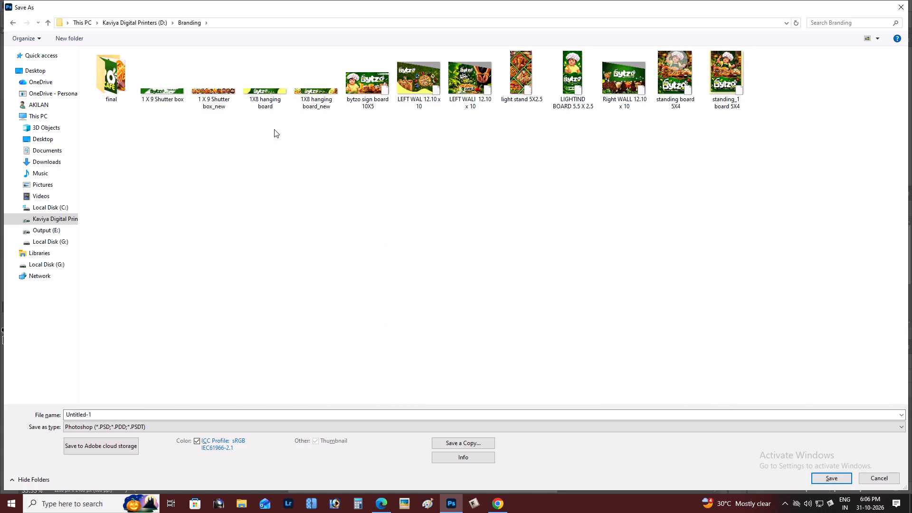
left_click(453, 207)
key("ctrl+shift+n")
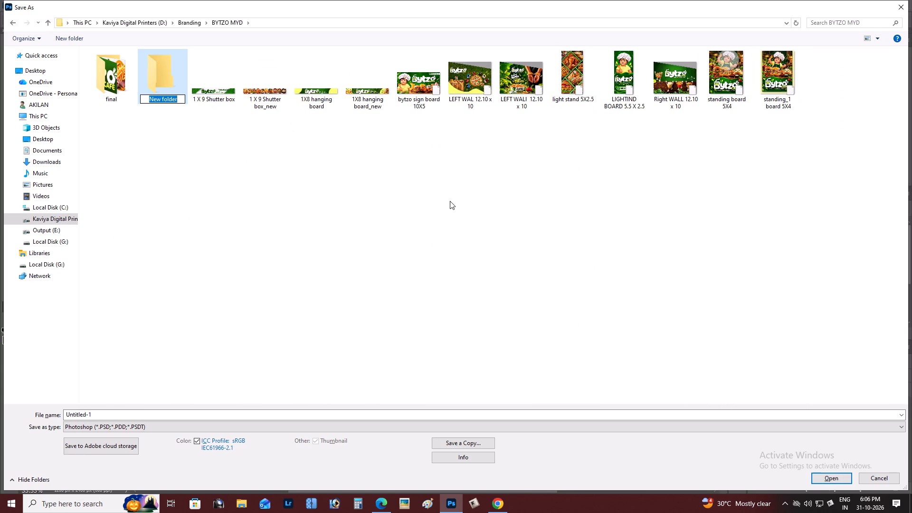
type("new")
triple_click(160, 76)
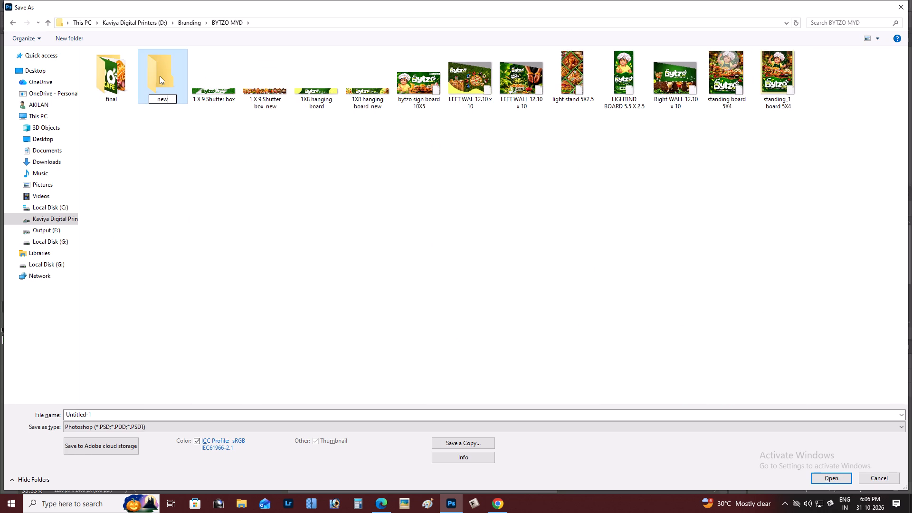
left_click(160, 76)
double_click(161, 76)
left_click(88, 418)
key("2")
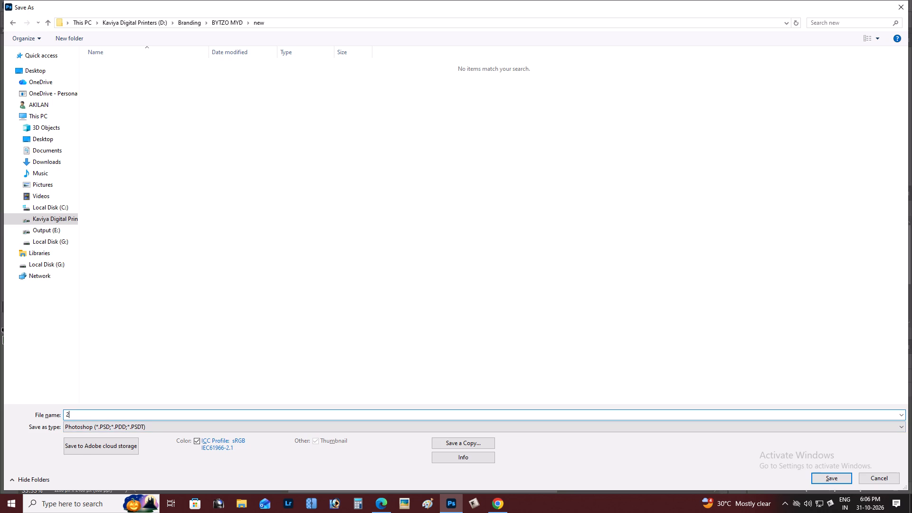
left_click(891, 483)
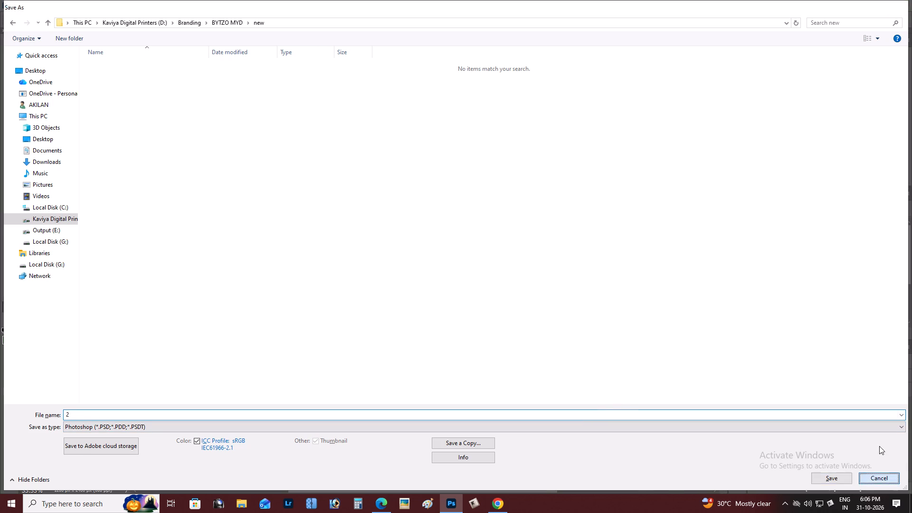
Float the poster document in its own window and check its image size without changing it.
left_click_drag(89, 33, 146, 76)
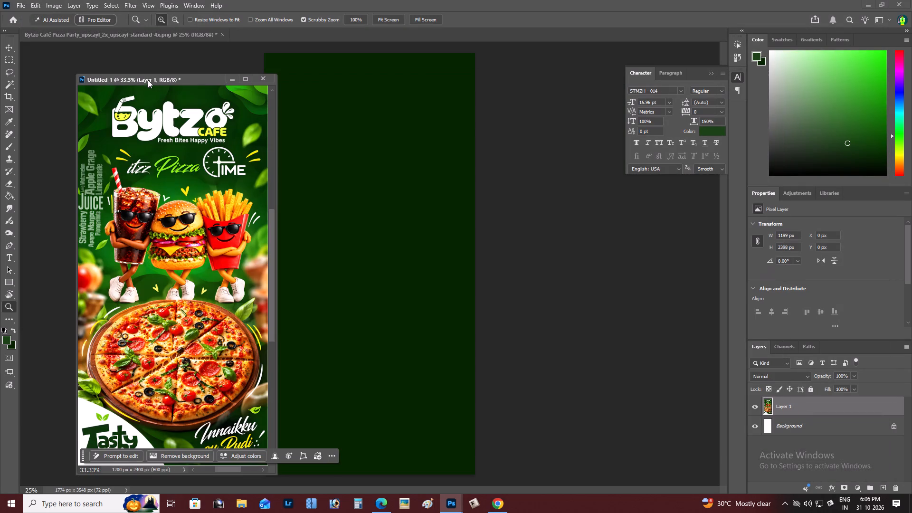
right_click(146, 78)
left_click(173, 93)
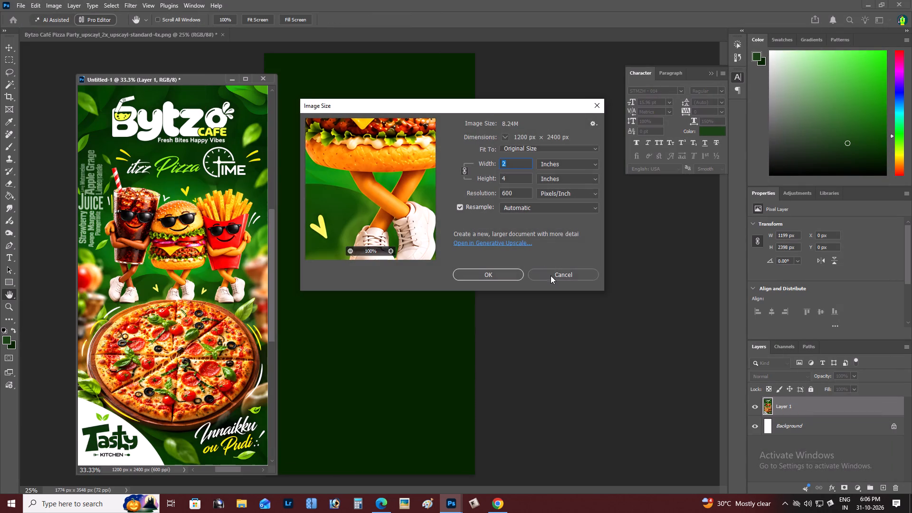
left_click(552, 276)
Save the poster as a Photoshop file named "2X4 bytzo_poster" in D: > Branding > BYTZO MYD > new.
key("ctrl+shift+s")
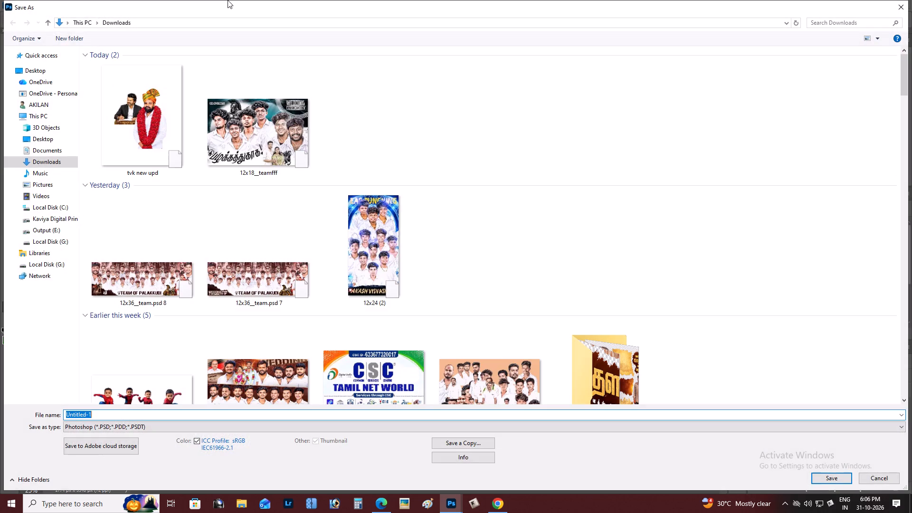
left_click(53, 223)
left_click(278, 164)
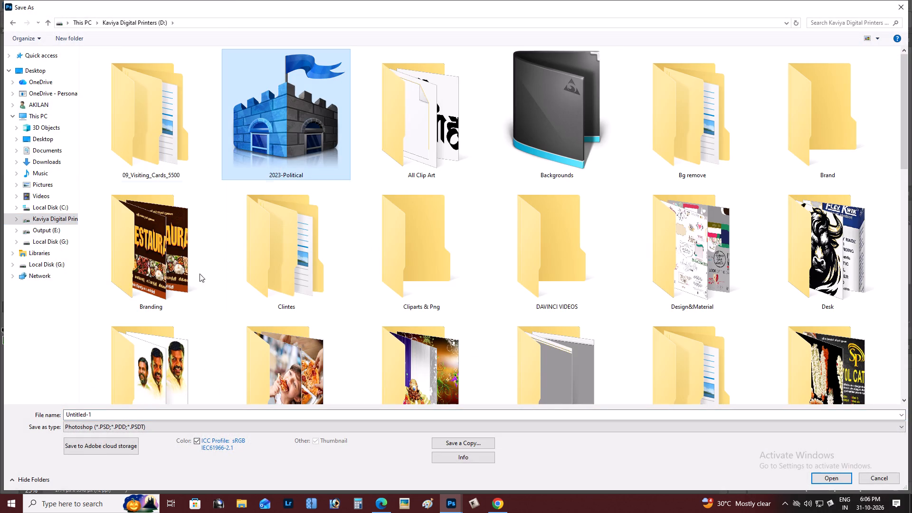
double_click(175, 279)
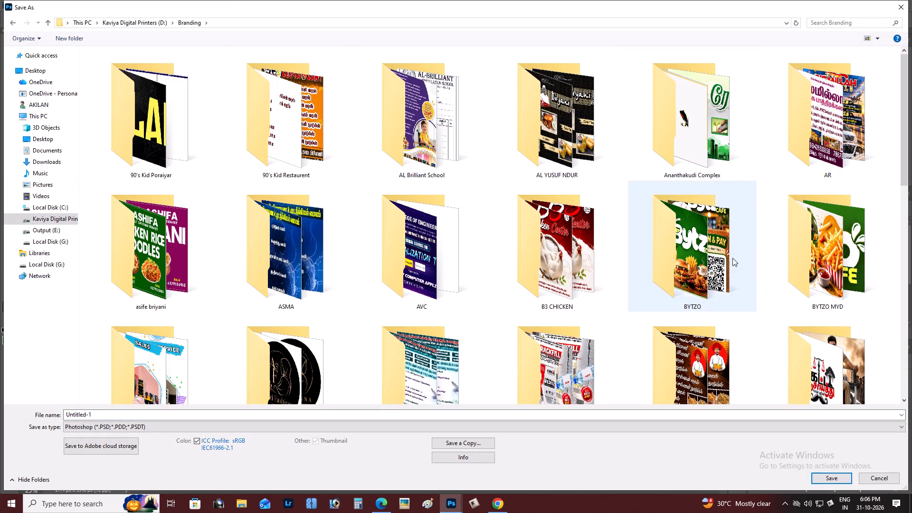
double_click(854, 261)
left_click(271, 154)
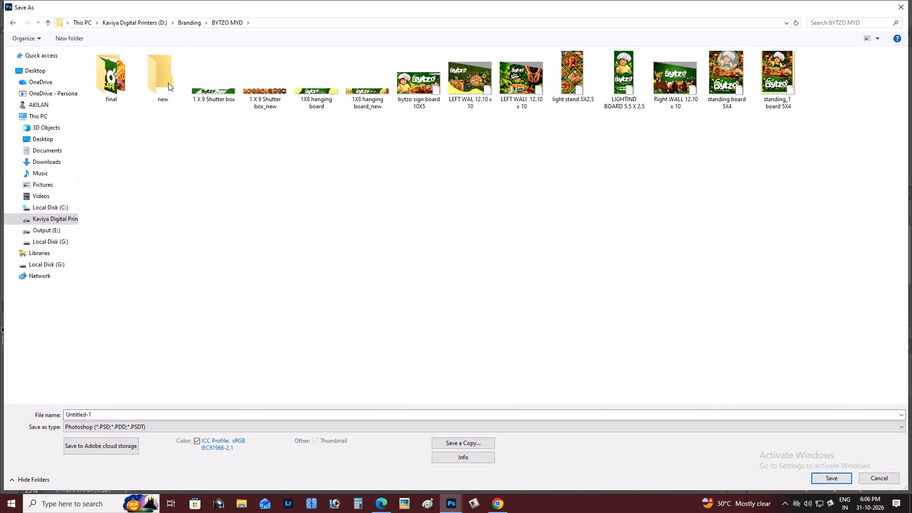
double_click(168, 83)
left_click(99, 416)
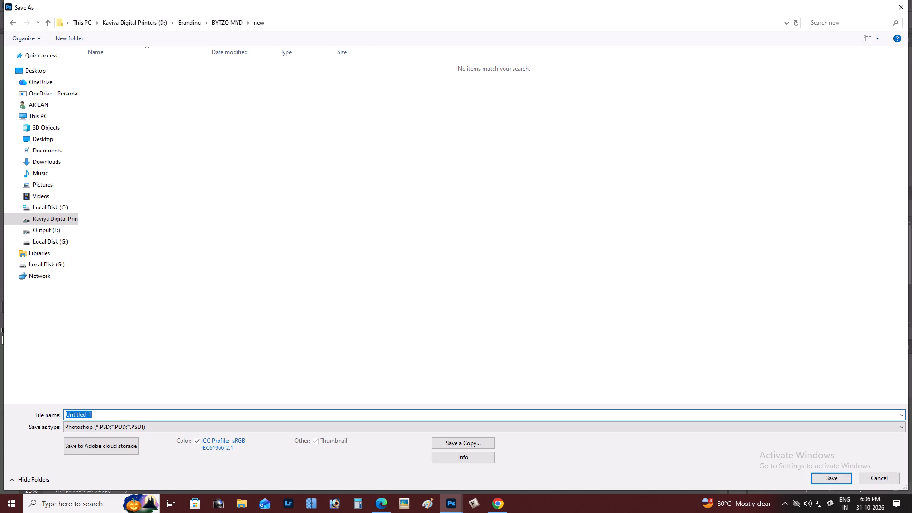
key("2")
type("X4 bytzo n")
key("BackSpace")
key("BackSpace")
type("_poster")
key("Return")
key("Return")
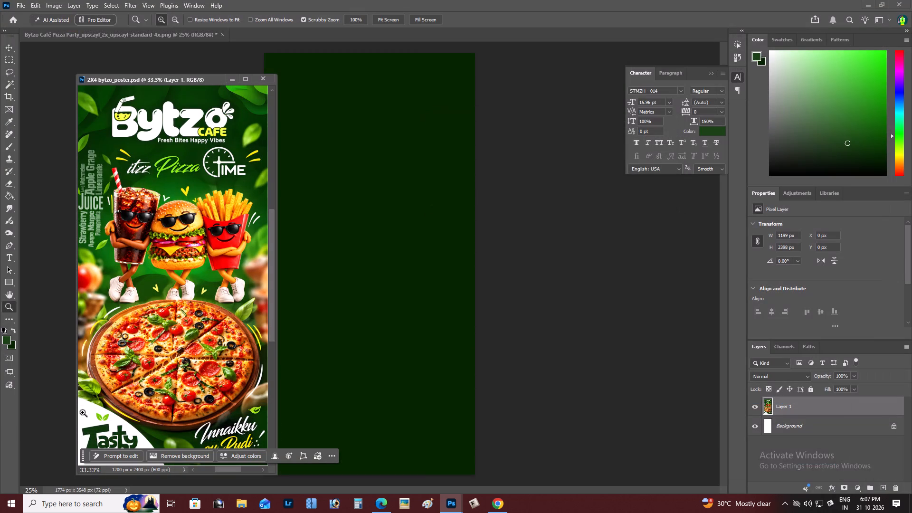
Start saving a copy of the poster in the same folder with JPEG as the file format.
key("ctrl+shift+s")
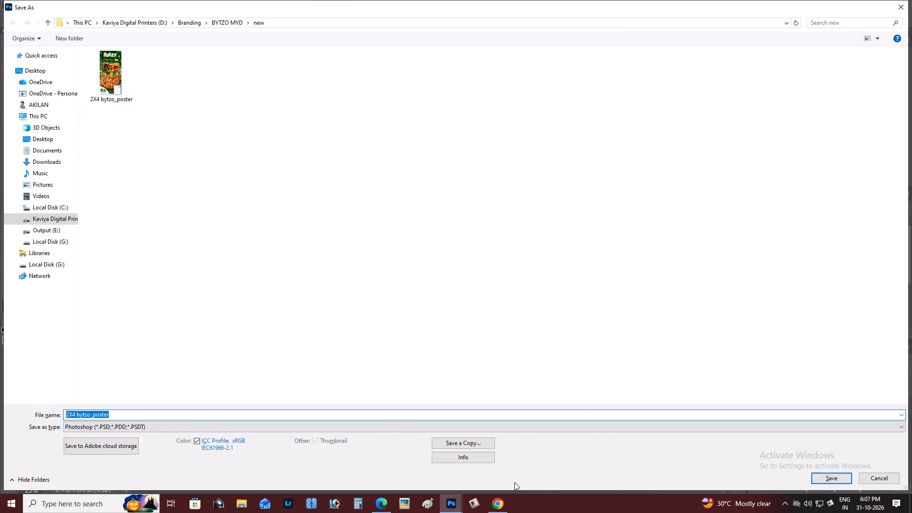
left_click(467, 446)
left_click(454, 413)
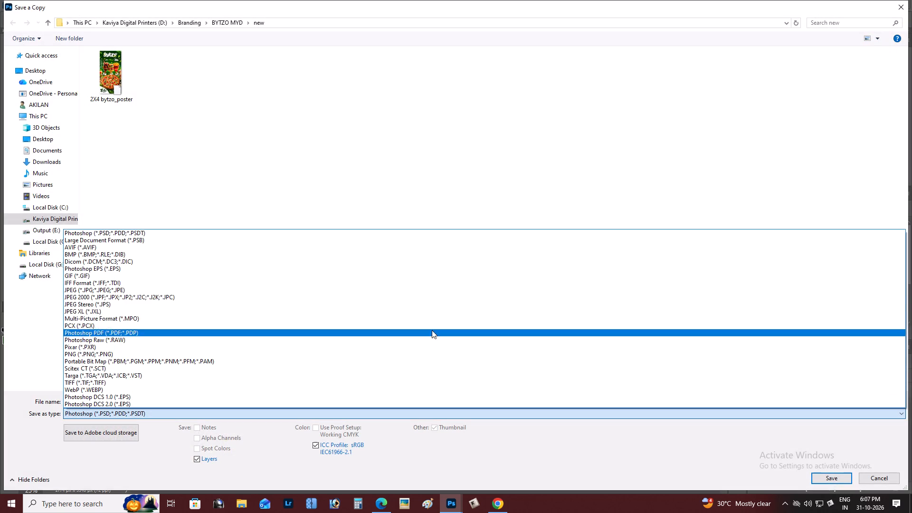
left_click(379, 292)
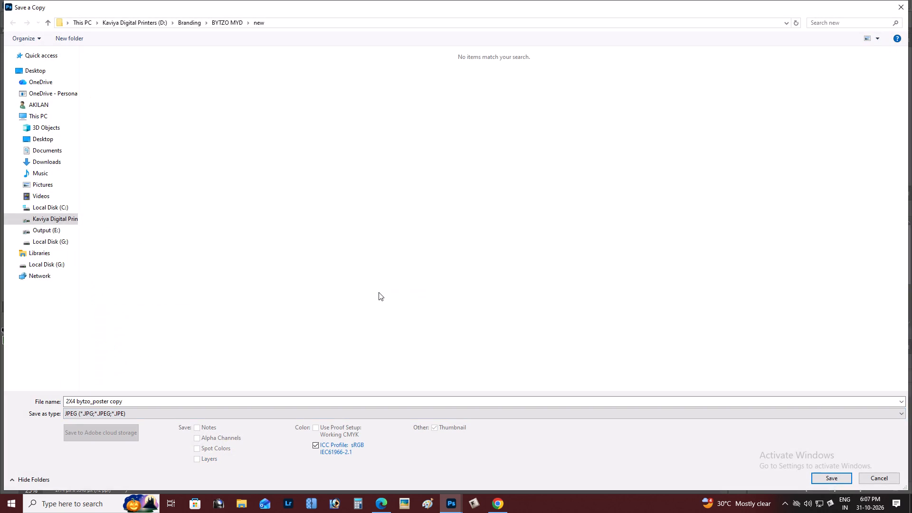
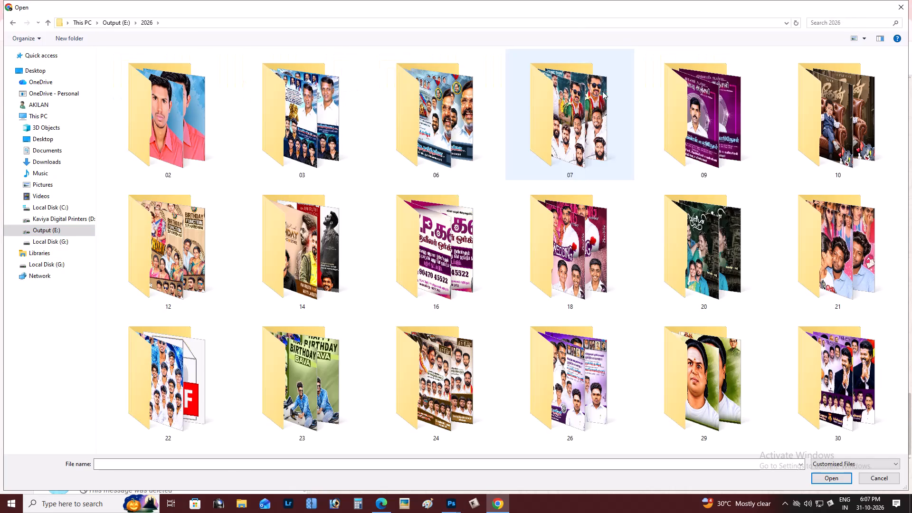
In Chrome's file selection dialog, browse to the Branding folder on the Kaviya Digital Printers (D:) drive.
scroll(488, 298, "down", 3)
left_click(57, 218)
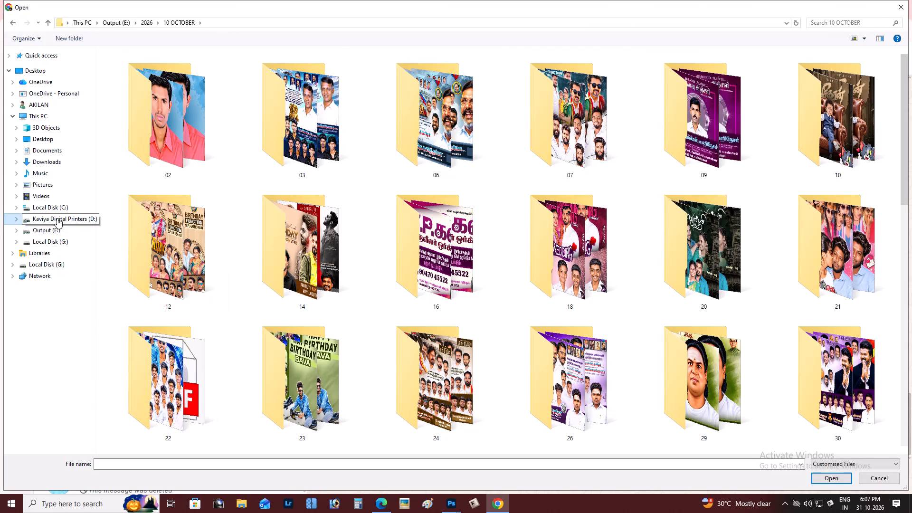
double_click(171, 255)
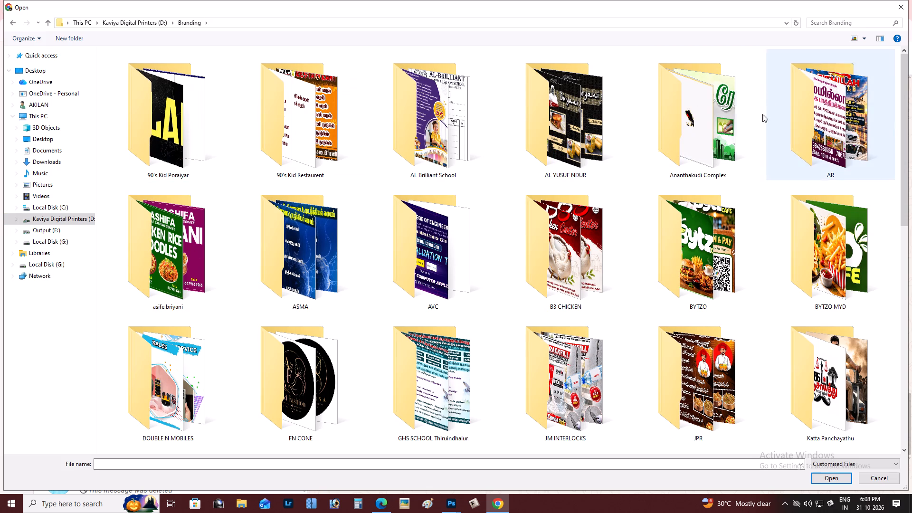
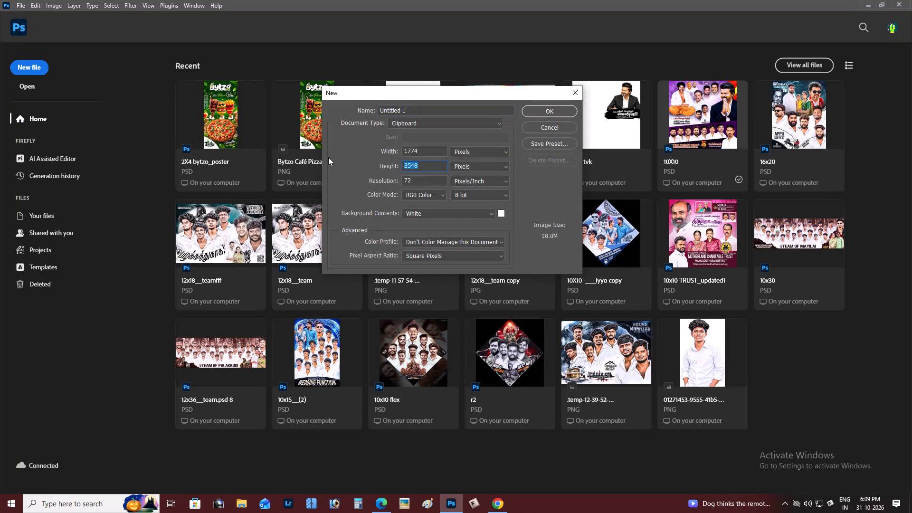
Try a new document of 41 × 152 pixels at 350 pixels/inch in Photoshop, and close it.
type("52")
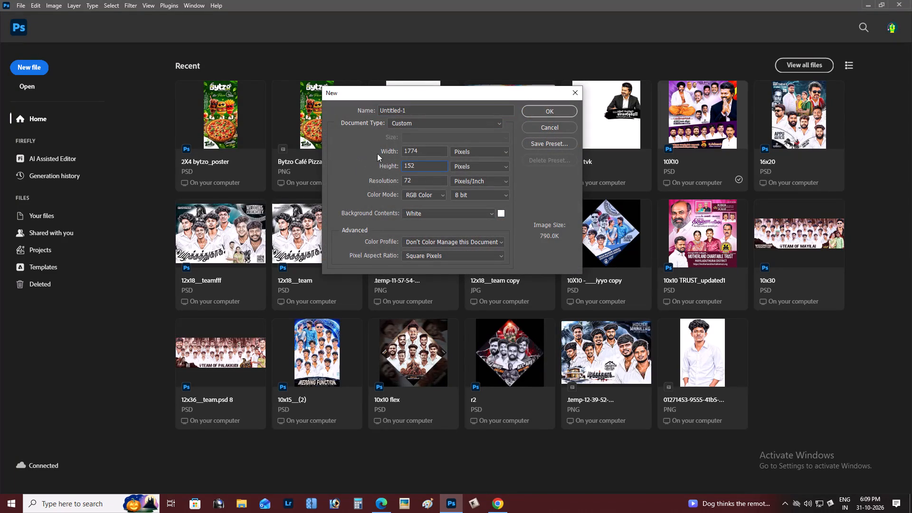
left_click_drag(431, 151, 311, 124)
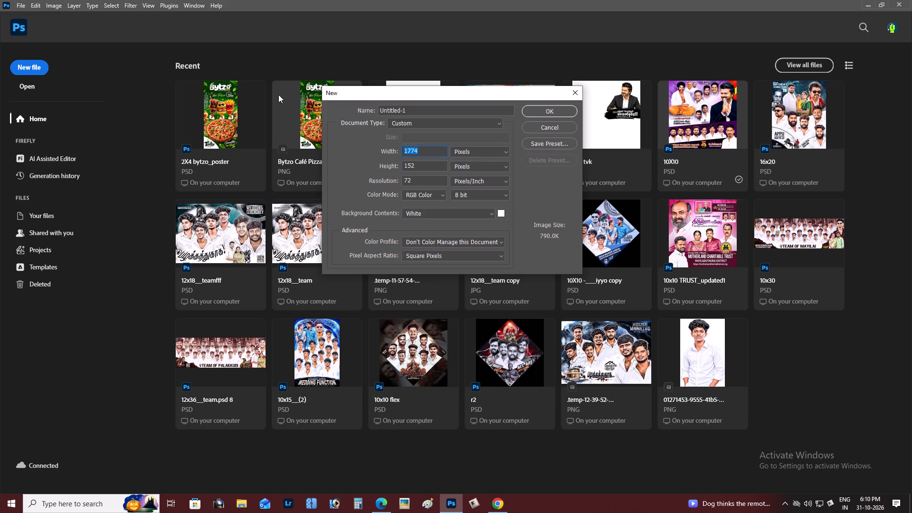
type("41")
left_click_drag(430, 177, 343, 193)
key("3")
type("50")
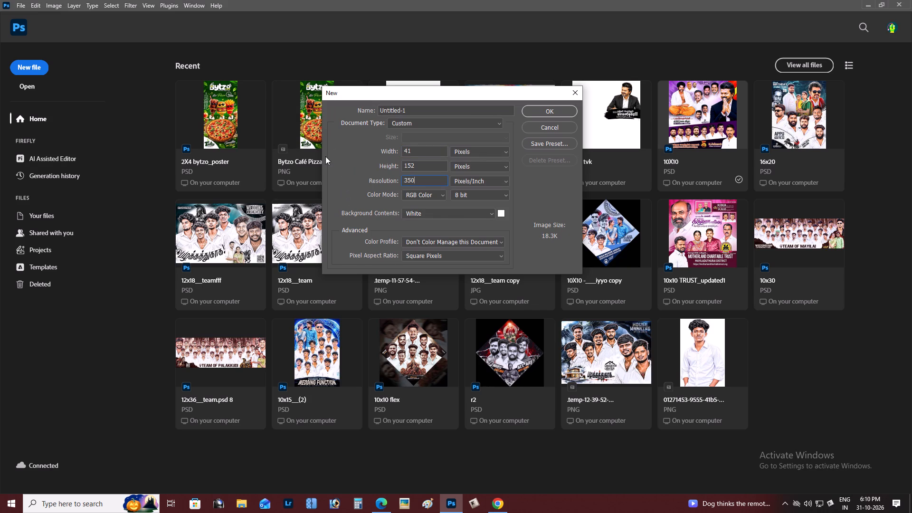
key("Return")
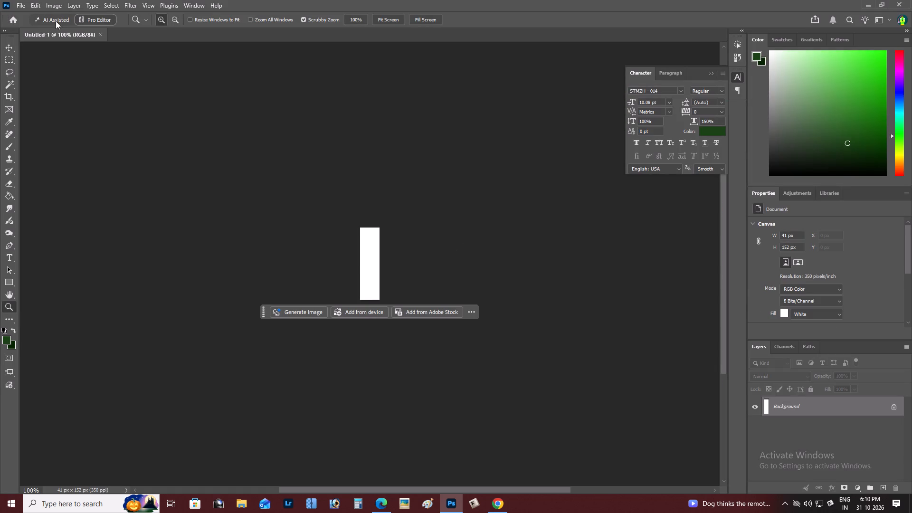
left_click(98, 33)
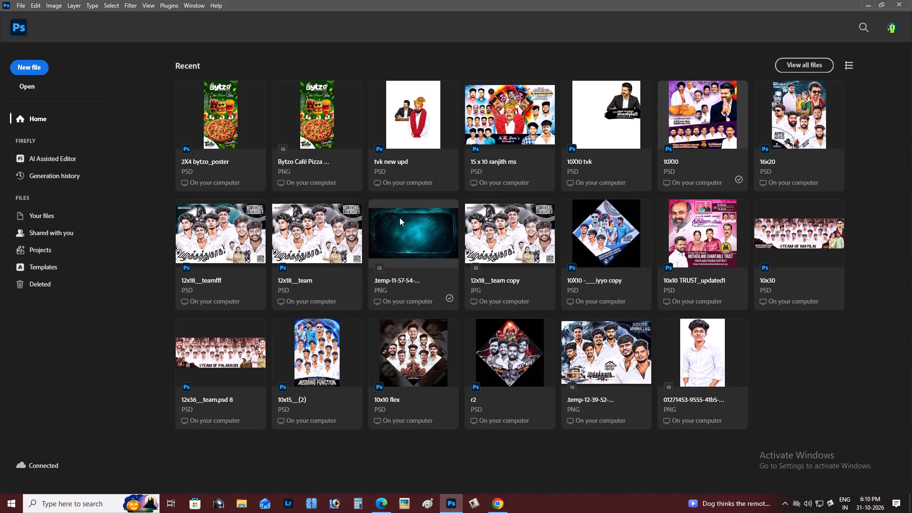
Start another new document with its dimensions in inches and open its width for editing.
key("ctrl+n")
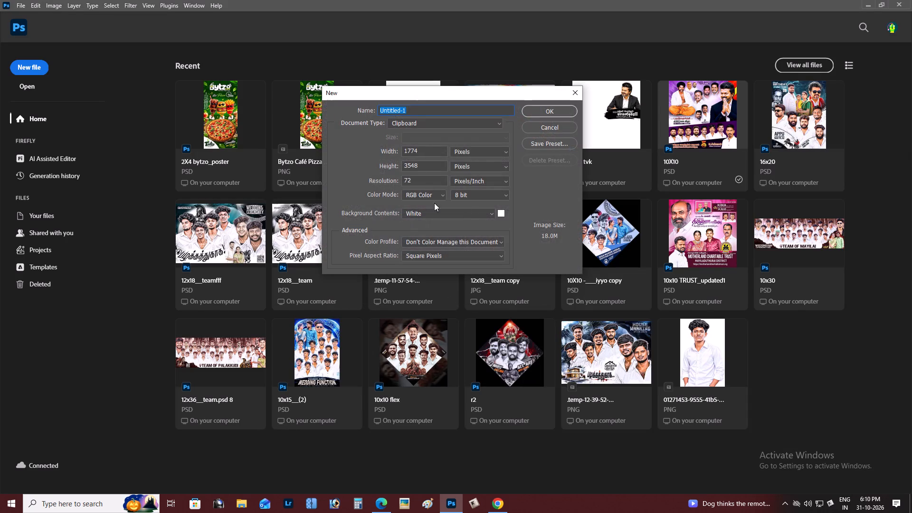
left_click(477, 154)
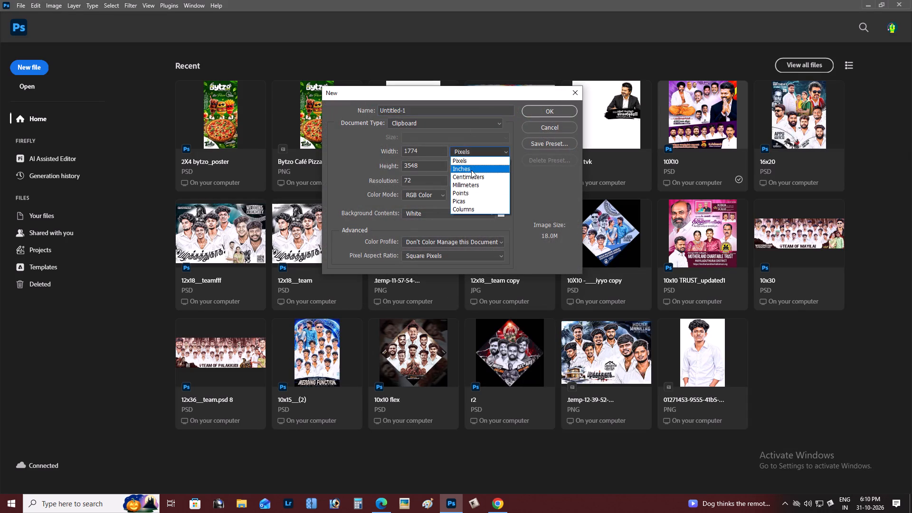
left_click(471, 170)
left_click_drag(431, 154, 338, 143)
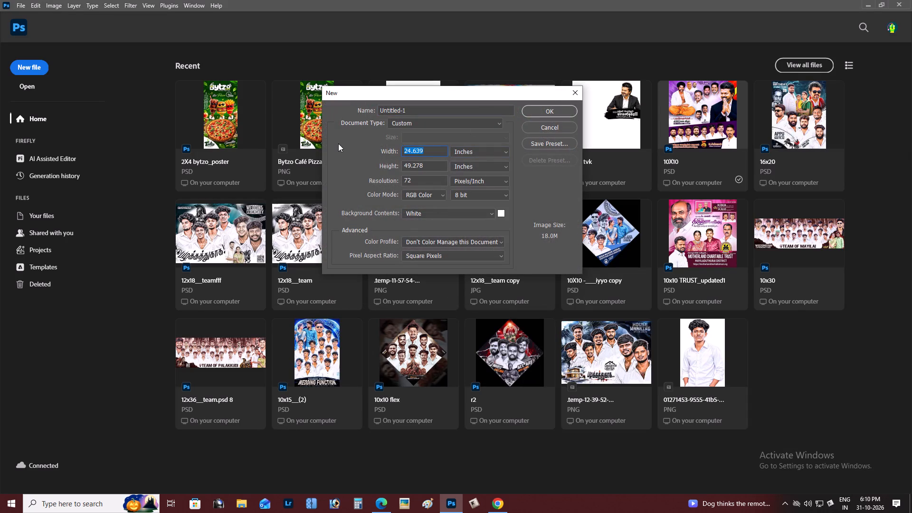
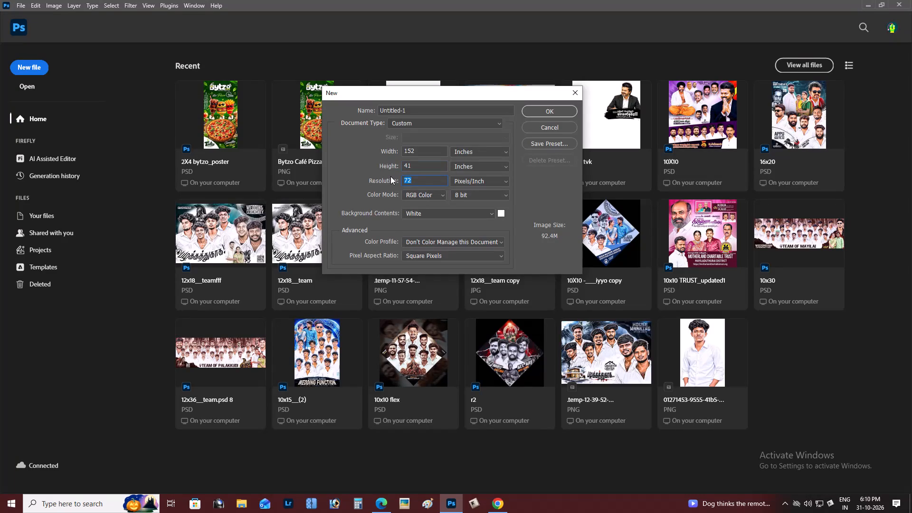
Set the resolution to 100 pixels/inch and create the new 152 × 41 inch document.
type("100")
key("Return")
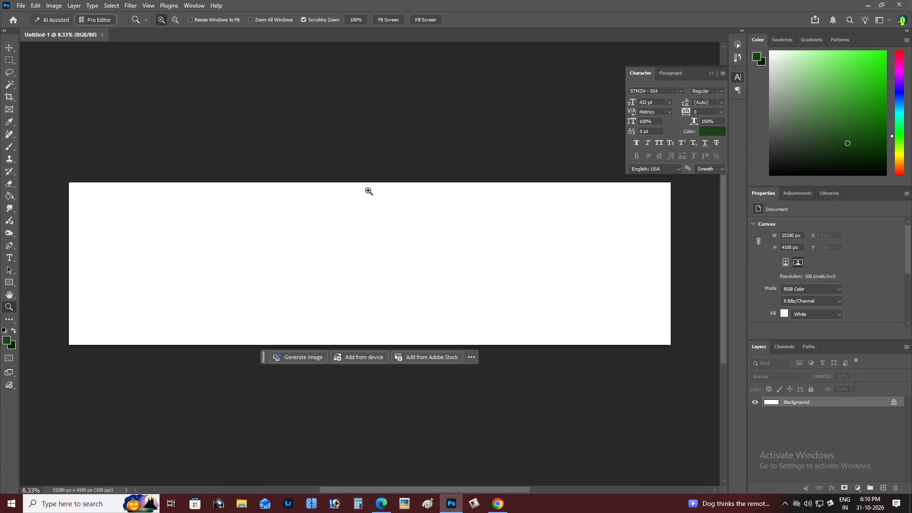
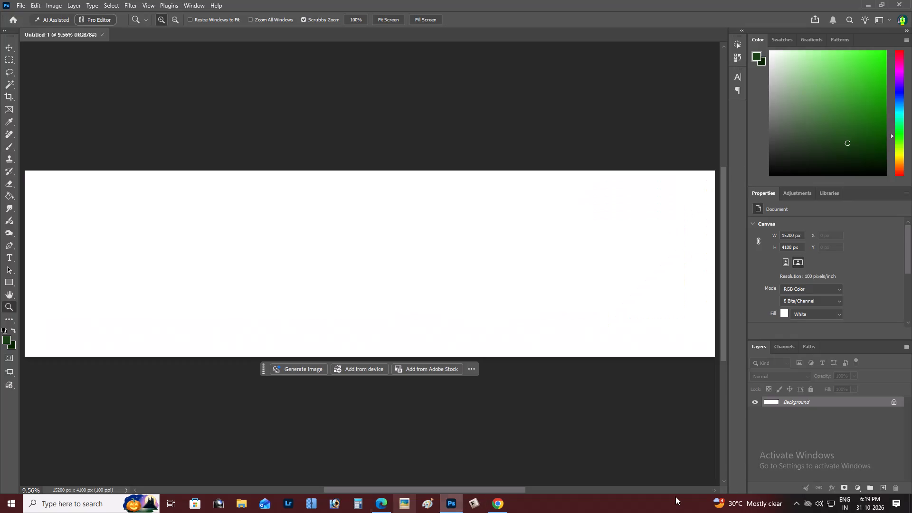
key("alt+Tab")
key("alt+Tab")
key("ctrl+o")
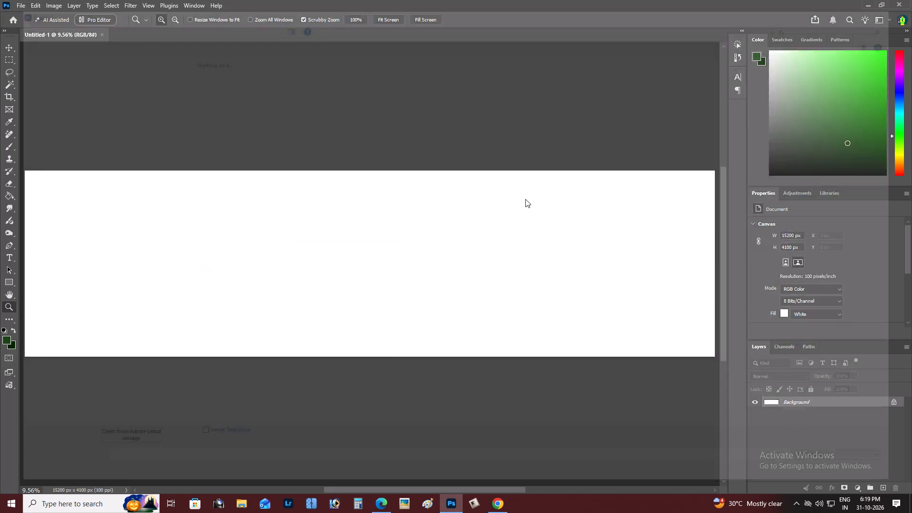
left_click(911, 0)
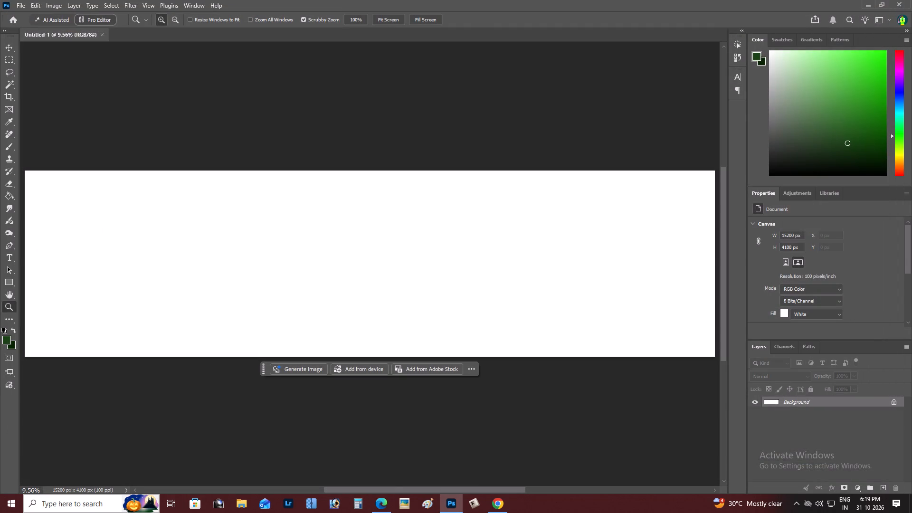
Launch Upscayl and load the Ultimate Fast Food Feast Banner image from the Downloads folder.
left_click(88, 512)
left_click(84, 241)
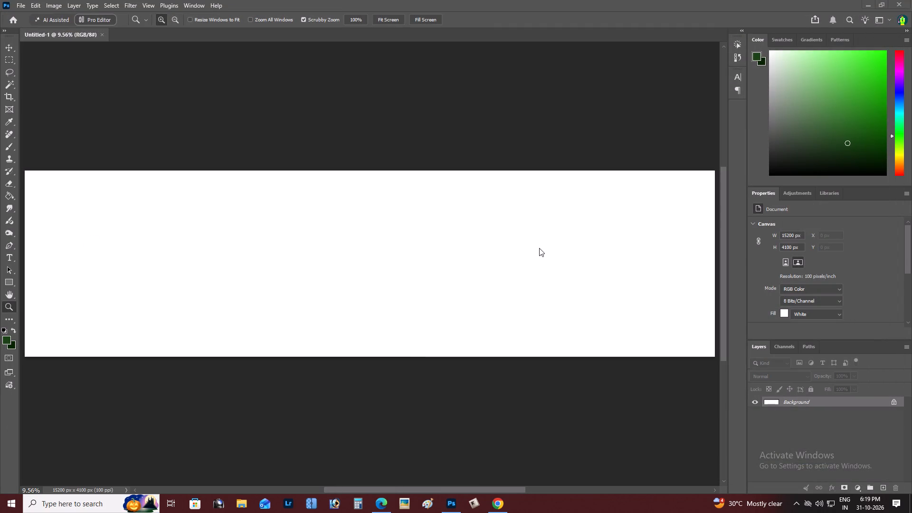
key("alt+Tab")
key("alt+Tab")
key("alt+Tab")
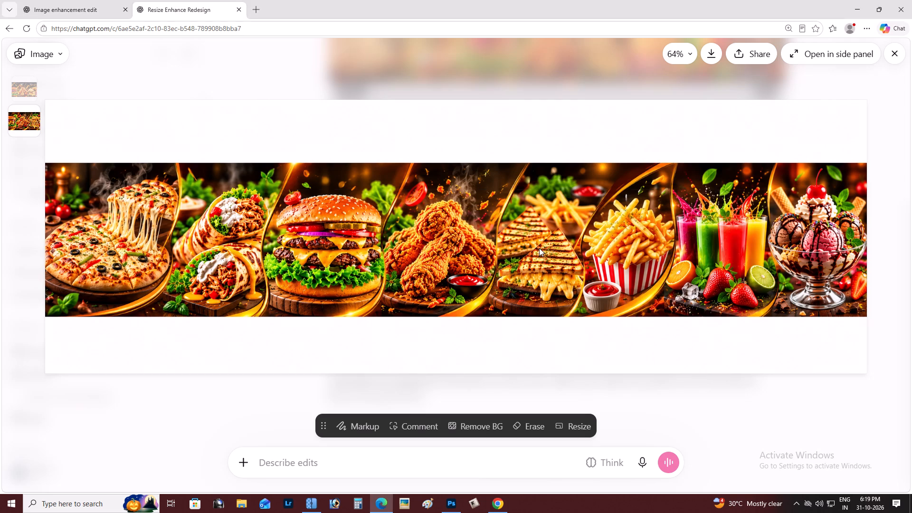
key("alt+Tab")
key("alt+Tab")
key("alt+Tab")
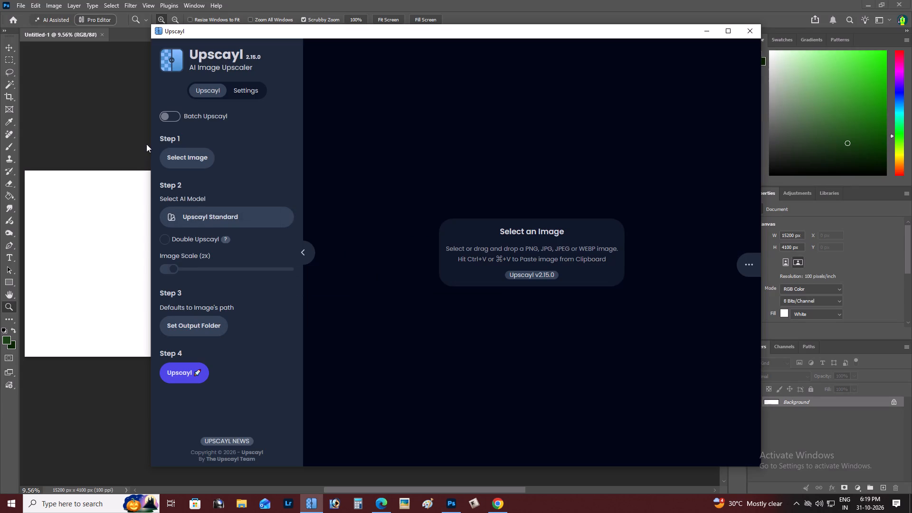
left_click(190, 160)
left_click(150, 154)
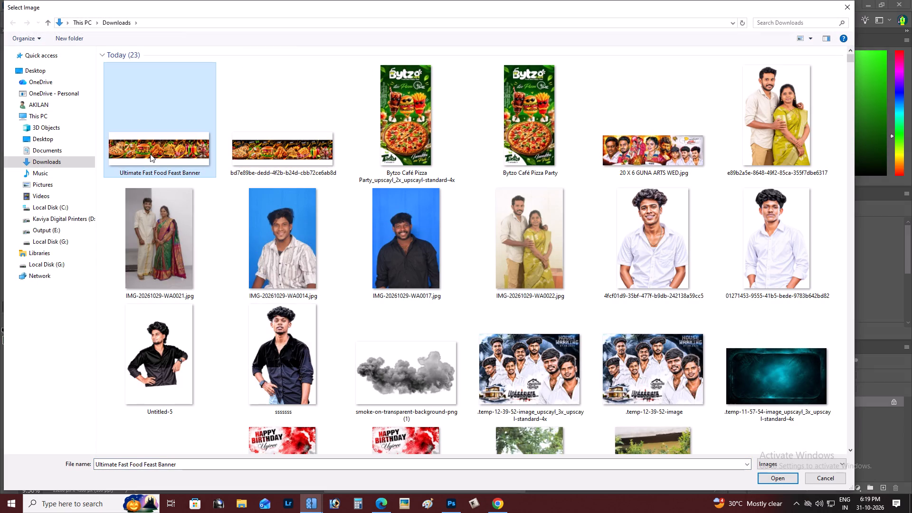
double_click(150, 154)
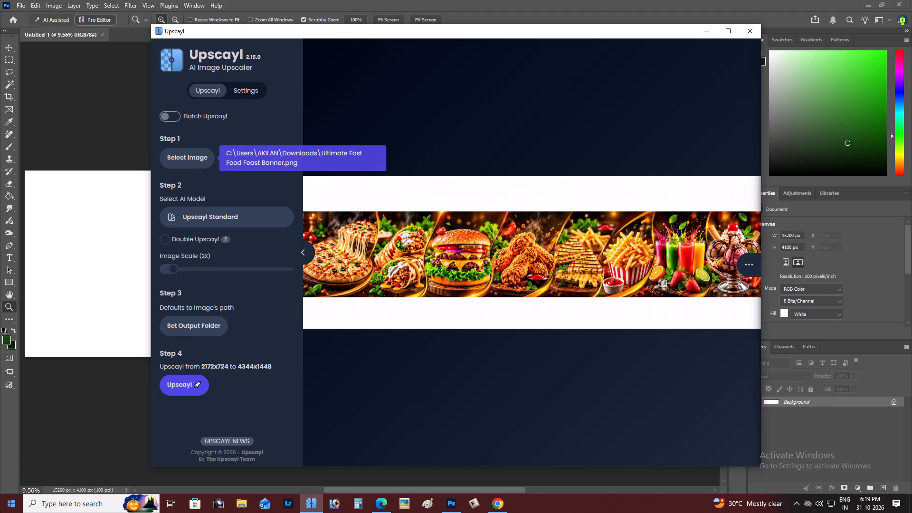
Upscale the banner 2x with the Upscayl Standard model, compare the result with the original, and close Upscayl.
left_click(190, 380)
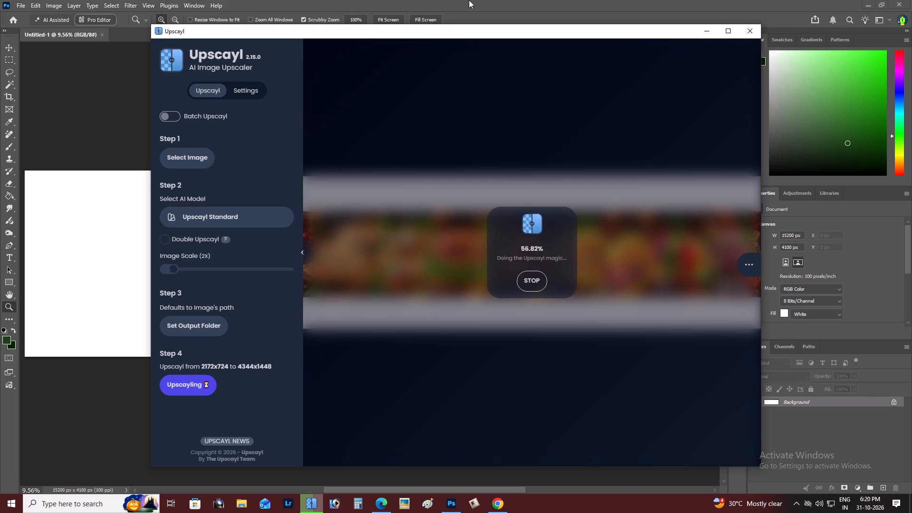
left_click_drag(315, 31, 346, 45)
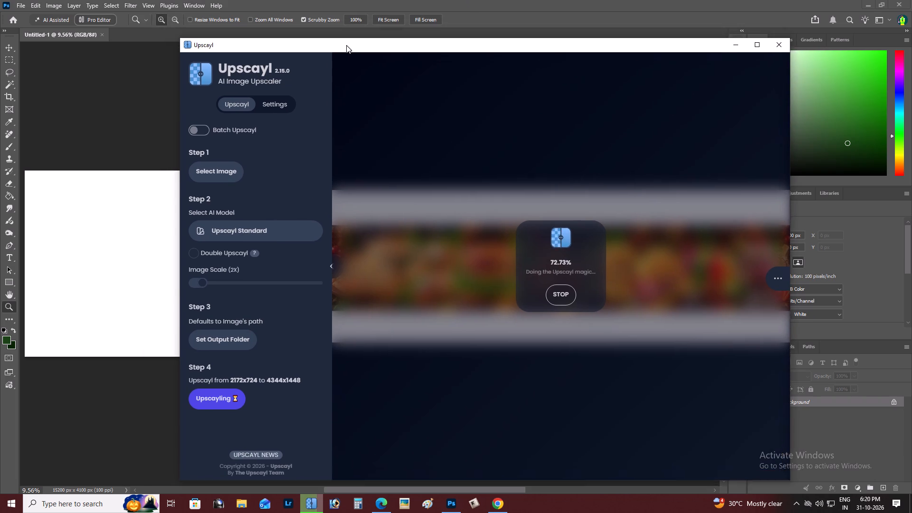
left_click_drag(346, 45, 274, 38)
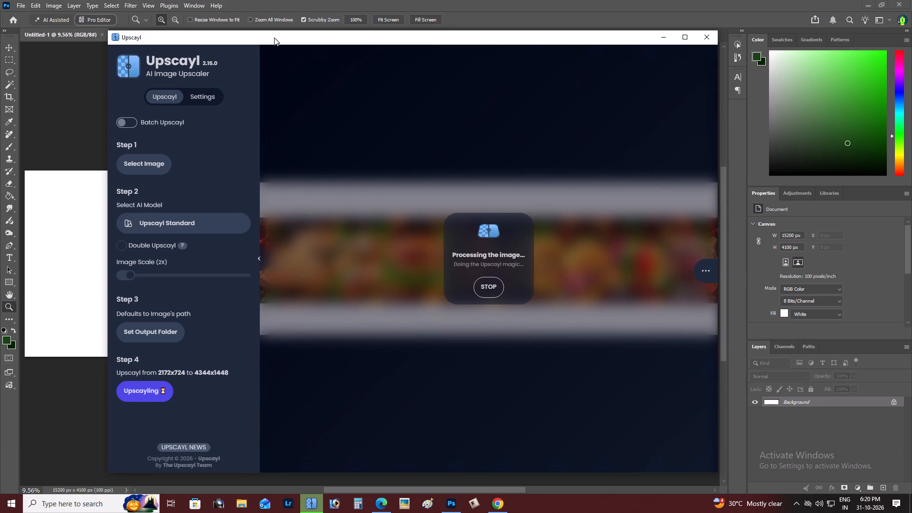
left_click_drag(274, 38, 277, 36)
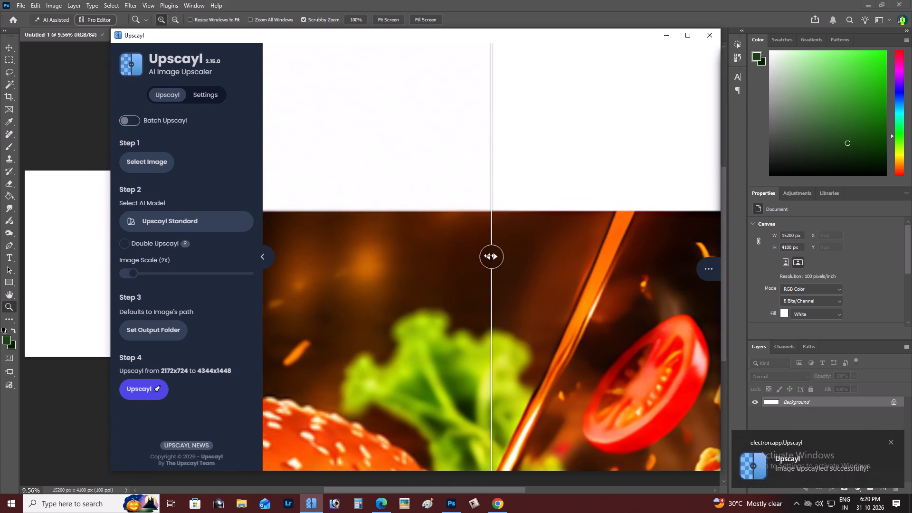
left_click_drag(489, 255, 228, 269)
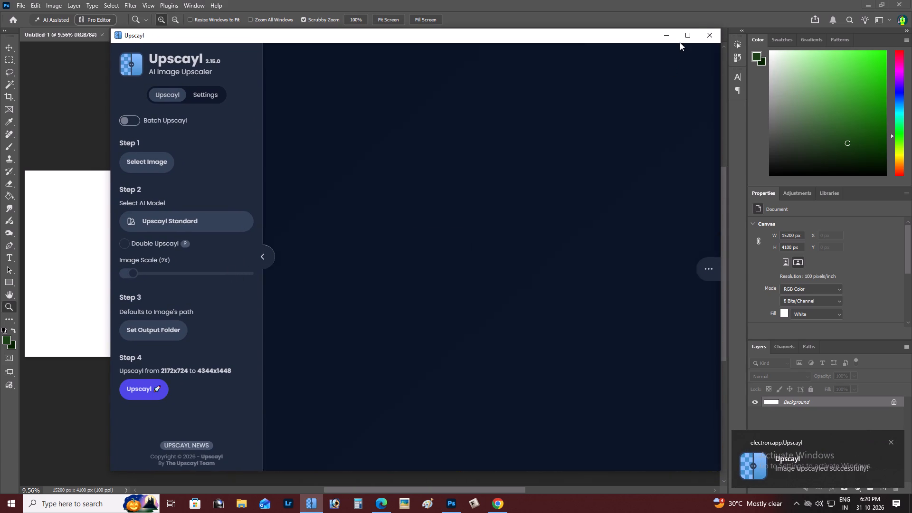
left_click(700, 37)
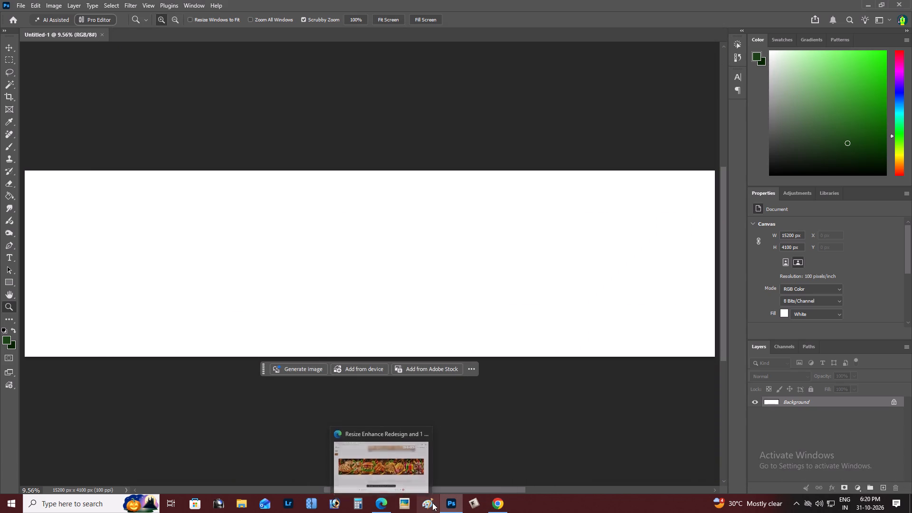
Switch to Photoshop and open the 2x upscaled Ultimate Fast Food Feast Banner PNG from the Downloads folder.
left_click(448, 504)
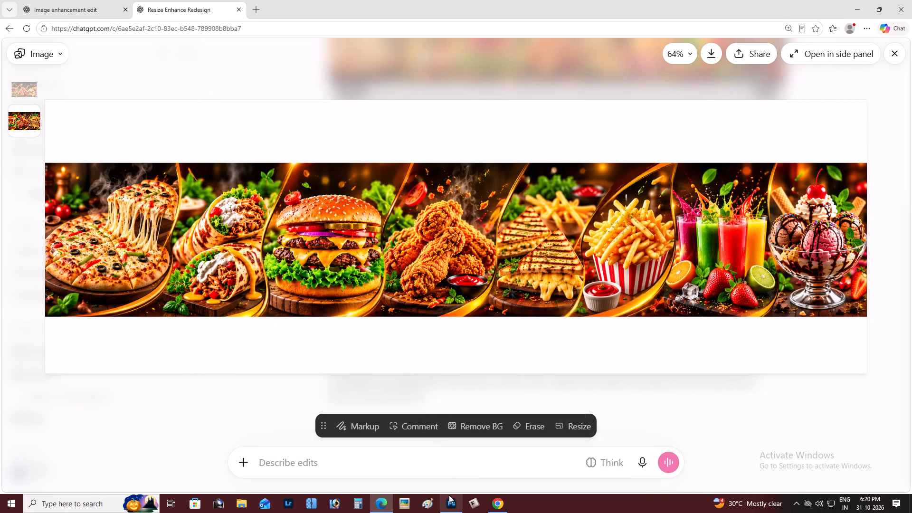
left_click(448, 494)
key("ctrl+o")
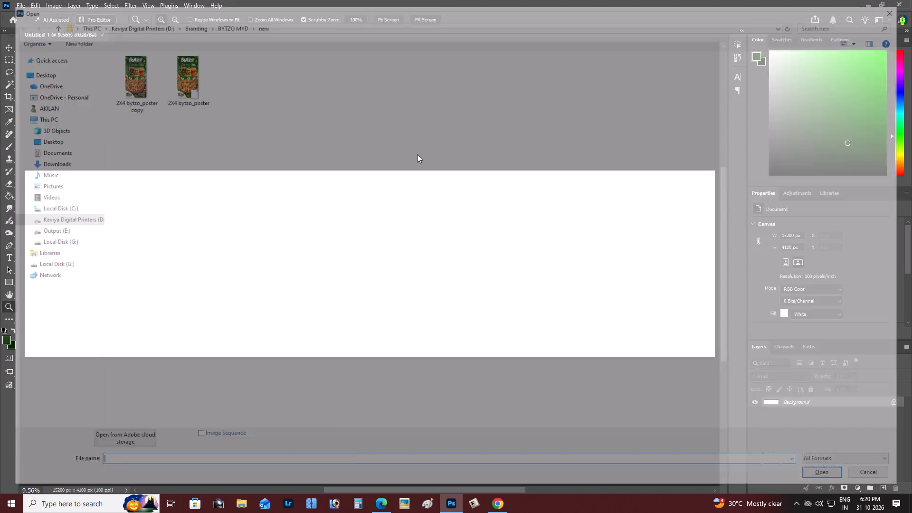
left_click(37, 162)
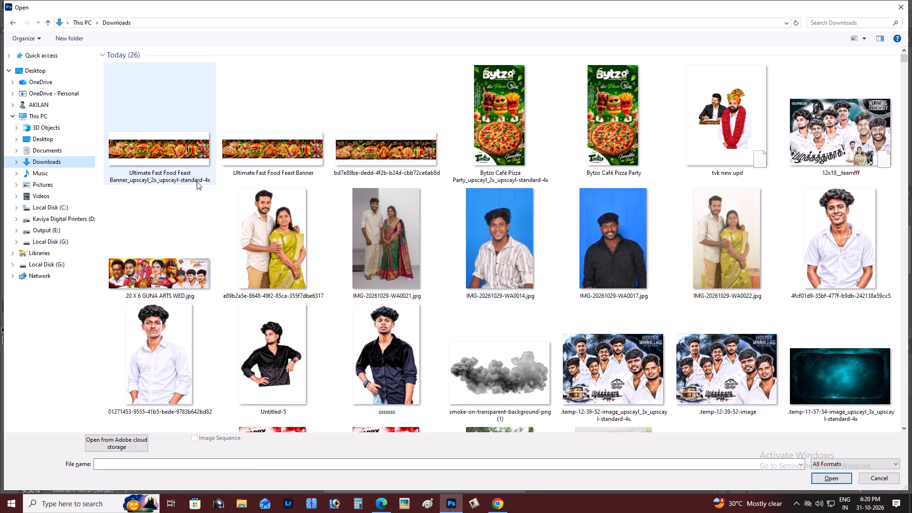
double_click(174, 146)
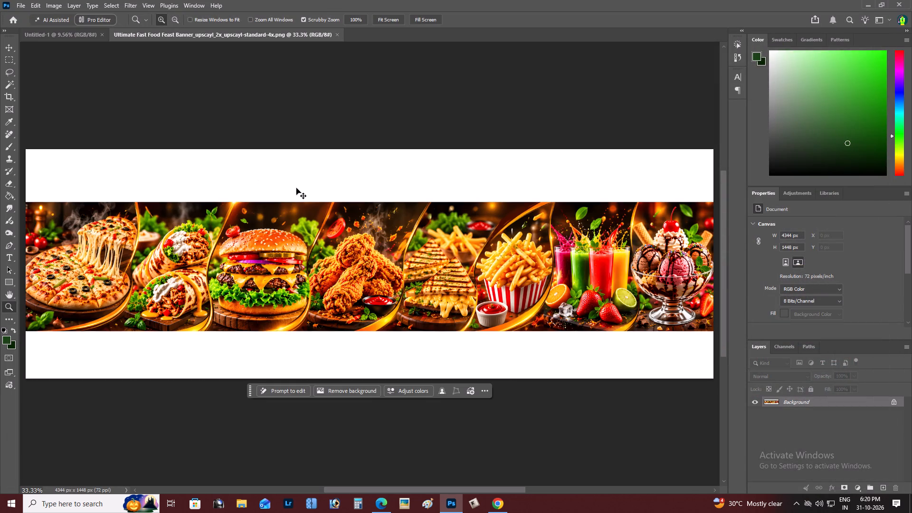
Cut the entire upscaled banner, close its file without saving, and paste it into the blank Untitled-1 document.
key("ctrl+a")
key("ctrl+x")
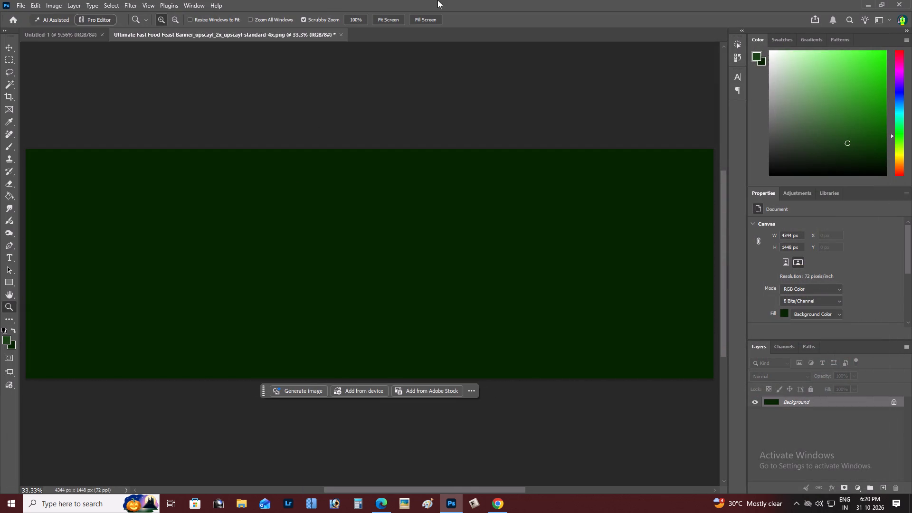
left_click(337, 35)
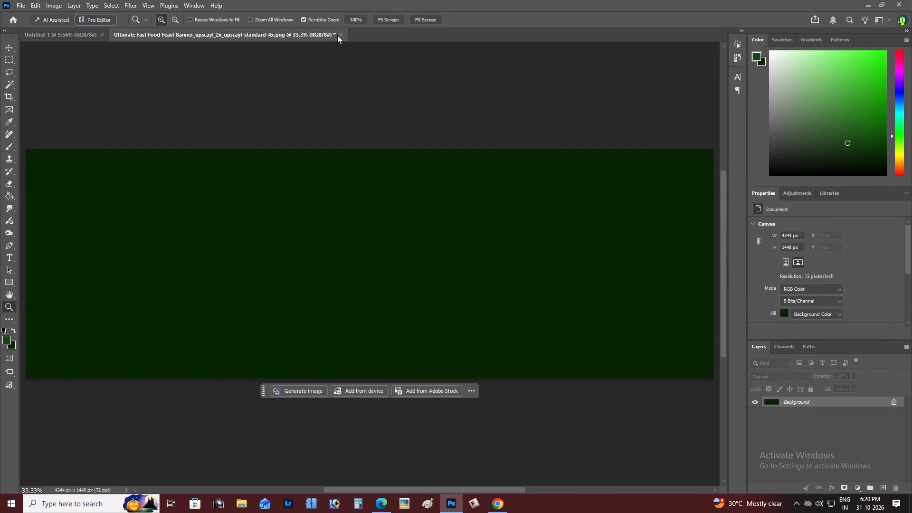
left_click(340, 36)
left_click(457, 186)
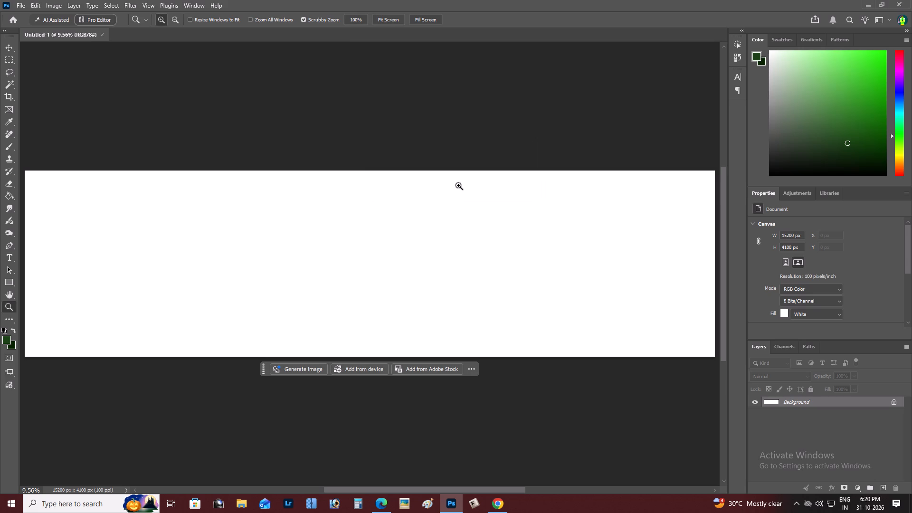
key("ctrl+v")
Scale the pasted banner layer proportionally to about 379% (16475 × 5492 px), with its left side aligned to the canvas's left edge.
key("ctrl+t")
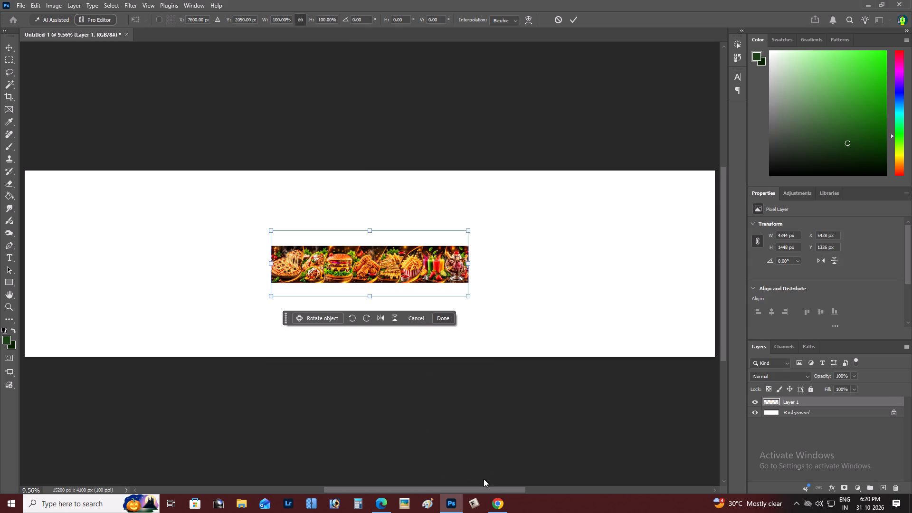
left_click_drag(483, 487, 465, 490)
left_click_drag(415, 251, 250, 189)
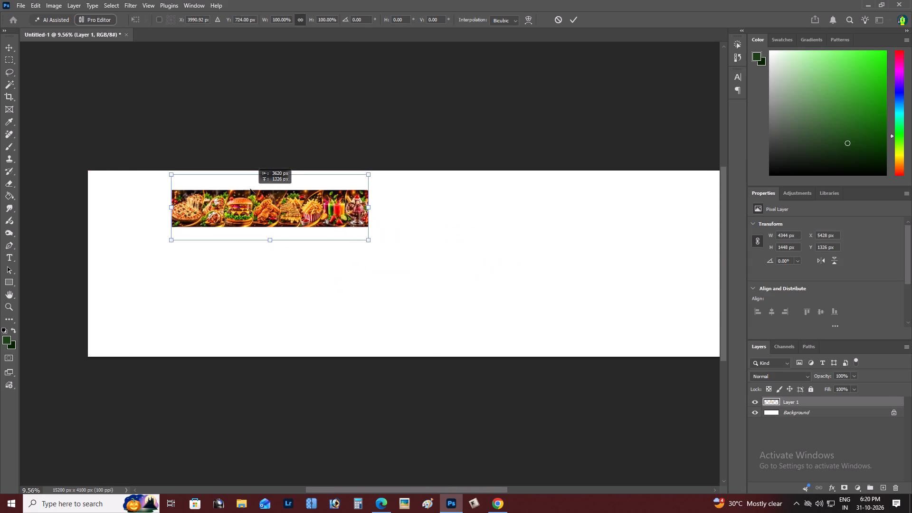
left_click_drag(250, 189, 166, 178)
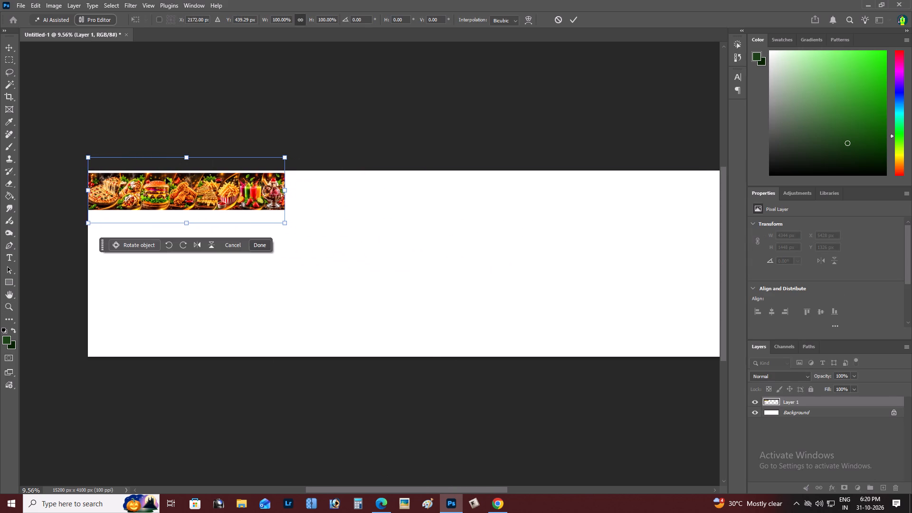
left_click_drag(284, 226, 284, 226)
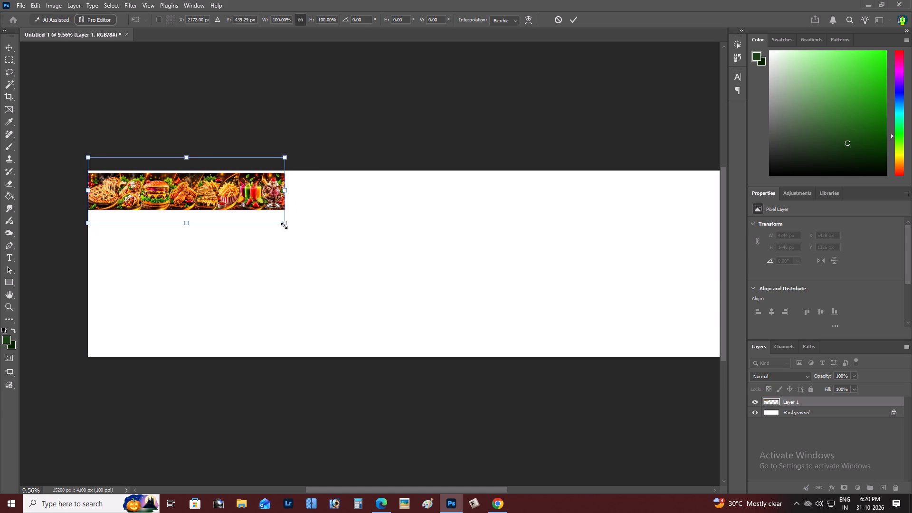
left_click_drag(284, 226, 558, 278)
scroll(559, 277, "down", 5)
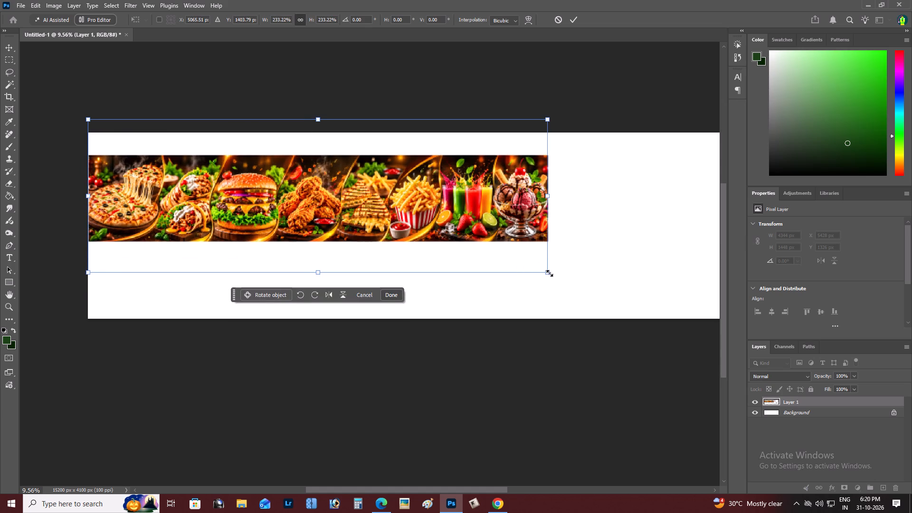
left_click_drag(550, 273, 714, 305)
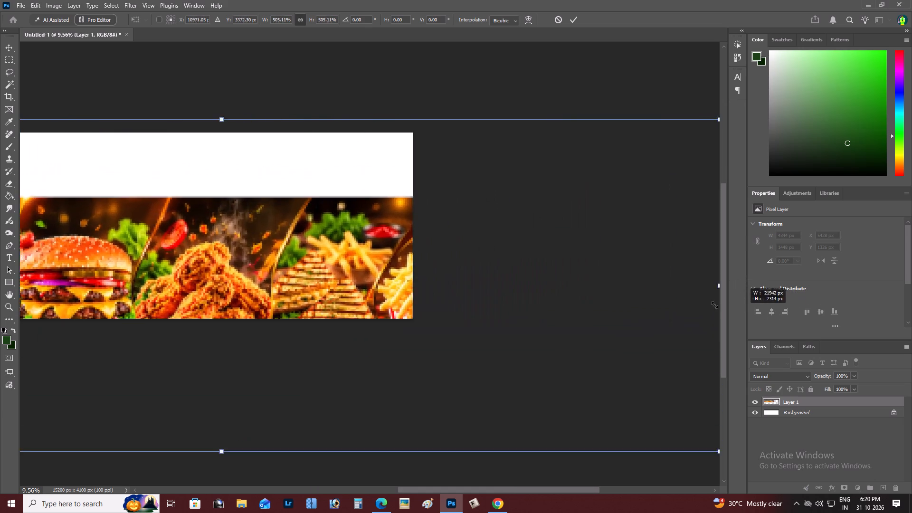
left_click_drag(714, 305, 488, 264)
left_click_drag(349, 253, 345, 223)
key("Return")
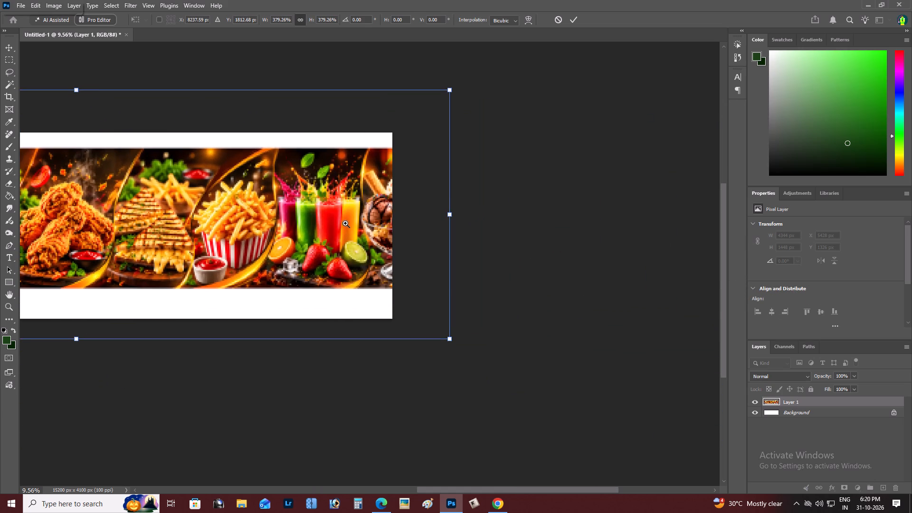
Enlarge the banner layer proportionally to about 22893 × 7632 px so that its food images extend past both sides of the canvas.
key("z")
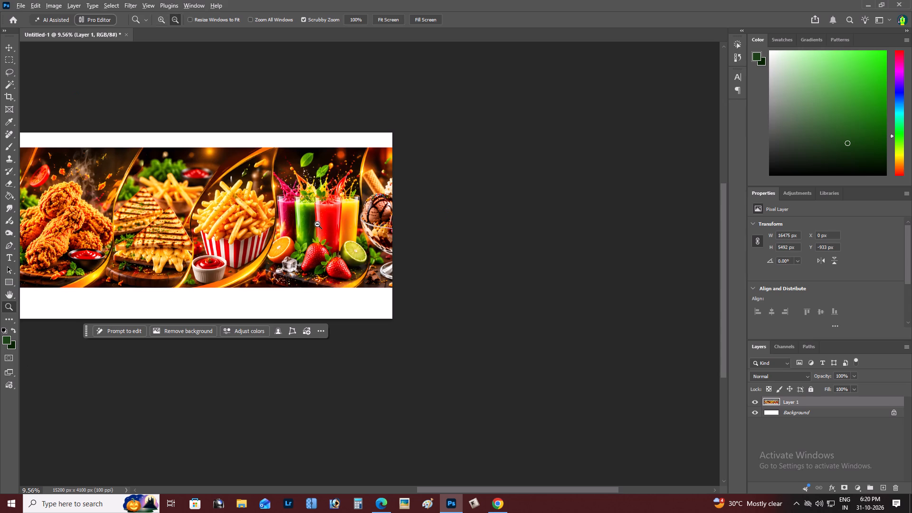
double_click(317, 224, "alt")
key("space")
left_click_drag(317, 224, 610, 183)
left_click(425, 185, "alt")
key("space")
left_click_drag(419, 187, 266, 205)
double_click(266, 205, "alt")
key("ctrl+t")
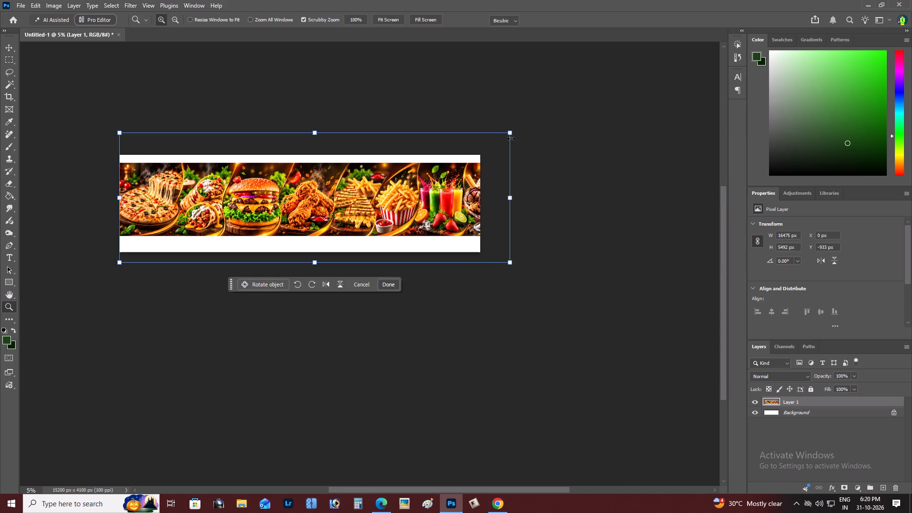
left_click_drag(512, 133, 567, 122, "alt")
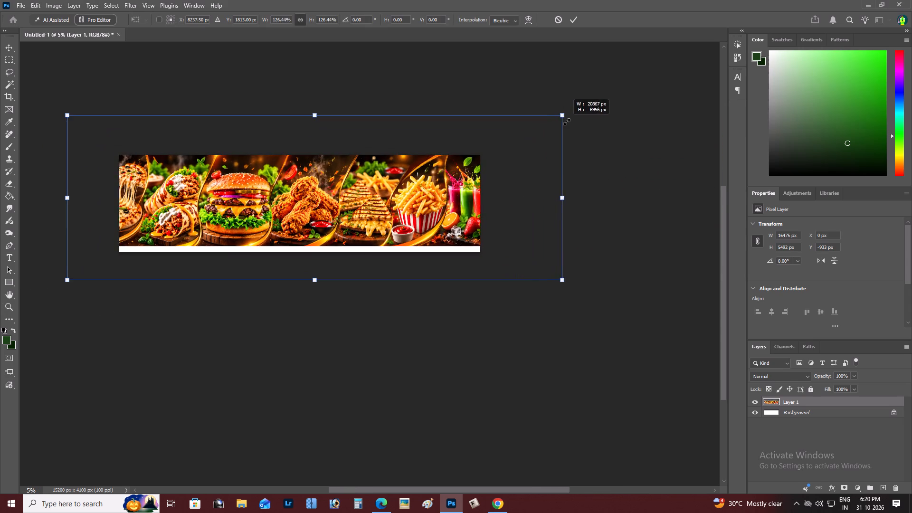
left_click_drag(567, 122, 568, 122, "alt")
left_click_drag(519, 185, 565, 186)
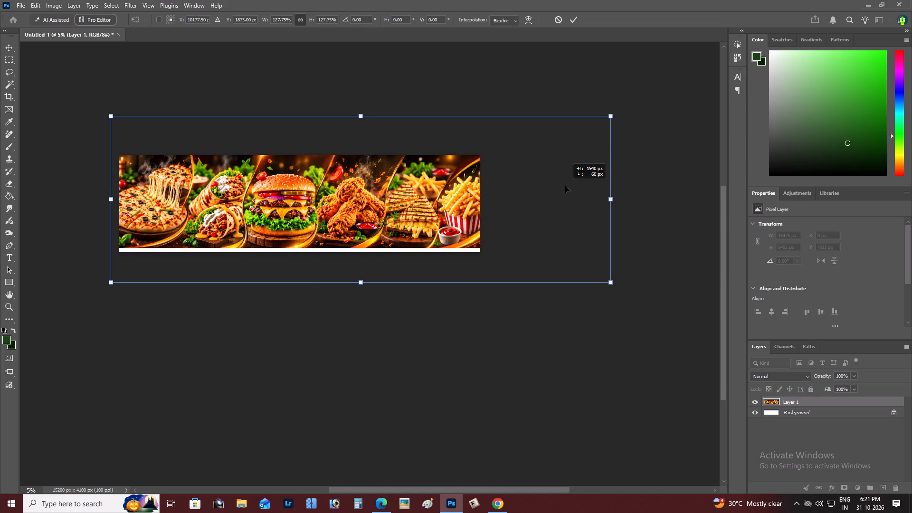
left_click_drag(565, 186, 500, 187)
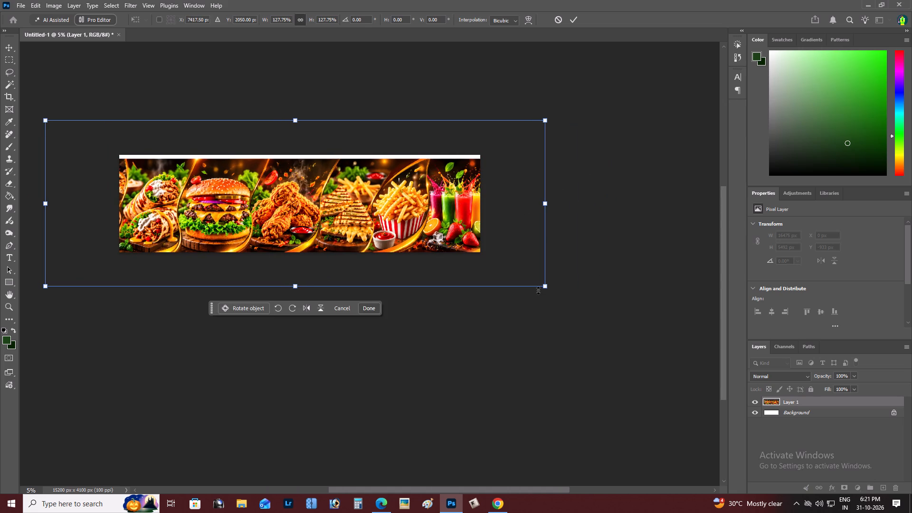
left_click_drag(544, 292, 560, 299)
left_click(517, 294)
left_click_drag(493, 258, 497, 258)
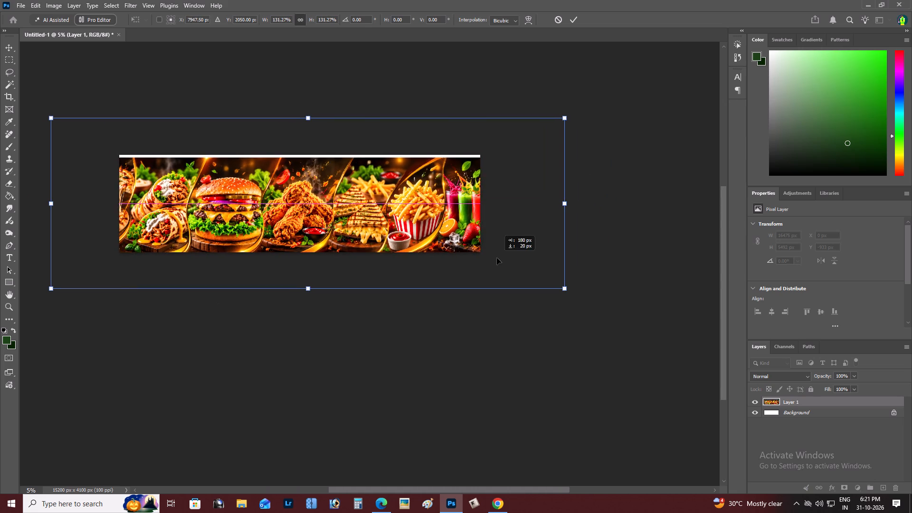
left_click_drag(497, 258, 501, 256)
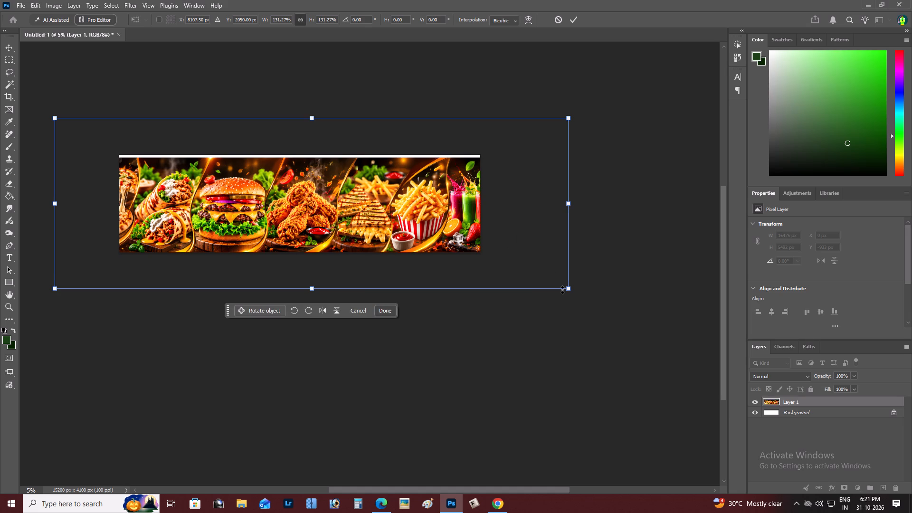
left_click_drag(568, 288, 580, 293)
left_click(512, 264)
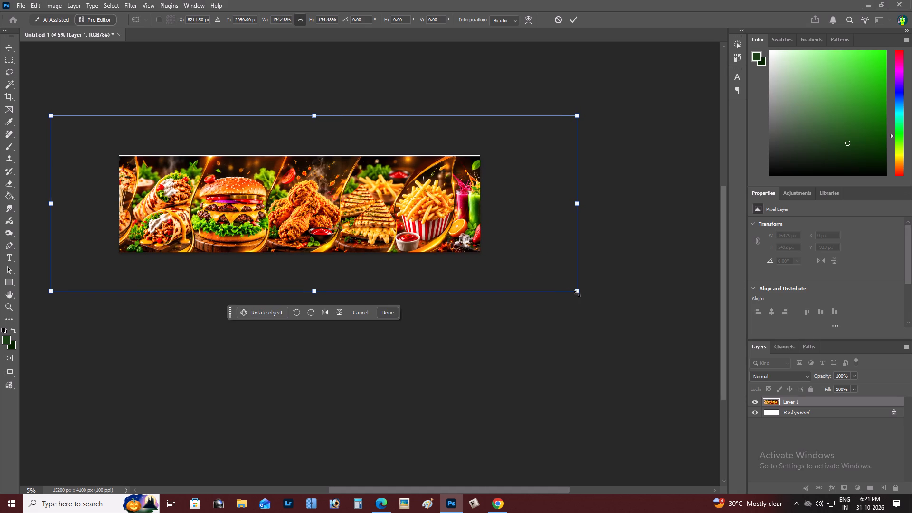
left_click_drag(578, 294, 597, 296)
key("Return")
Nudge the banner layer up to about Y −1763 px to cover the white strip along the canvas's top edge.
key("Up")
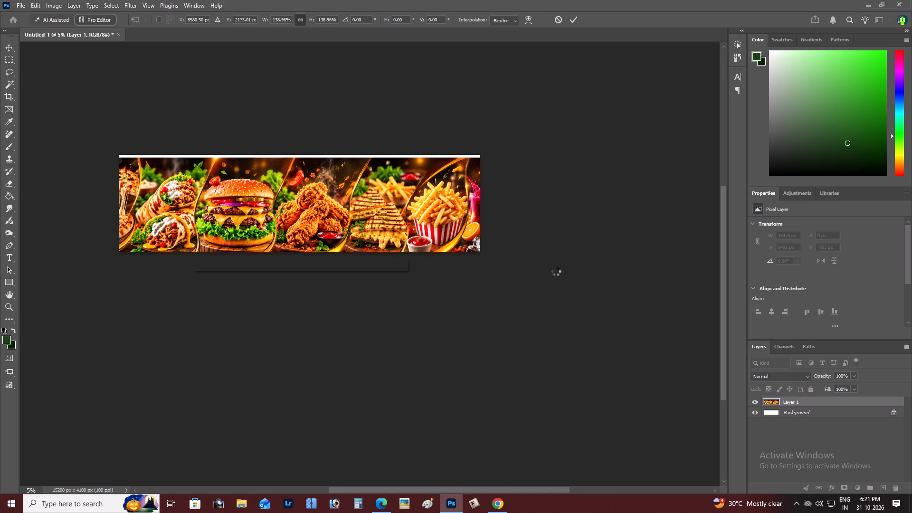
key("Up")
key("v")
key("Up")
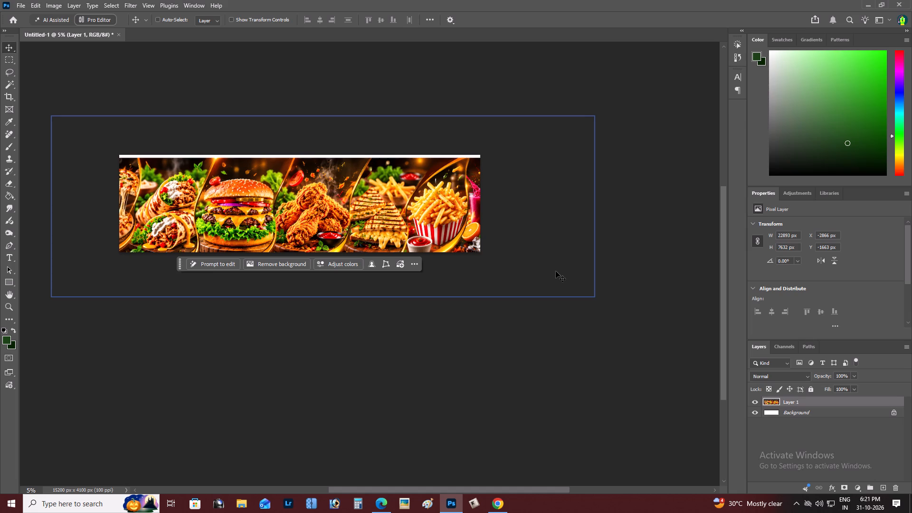
key("Up")
key("Up")
key("Up")
key("Up")
key("Up")
key("Up")
Try the banner layer farther right, and settle it farther left at about X −4226 px to bring the drinks into the canvas.
key("Right")
key("Right")
key("Right")
key("Right")
key("Right")
key("Right")
key("Right")
key("Right")
key("Right")
key("Right")
key("Right")
key("Right")
key("Right")
key("Right")
key("Right")
key("Right")
key("Right")
key("Right")
key("Right")
key("Right")
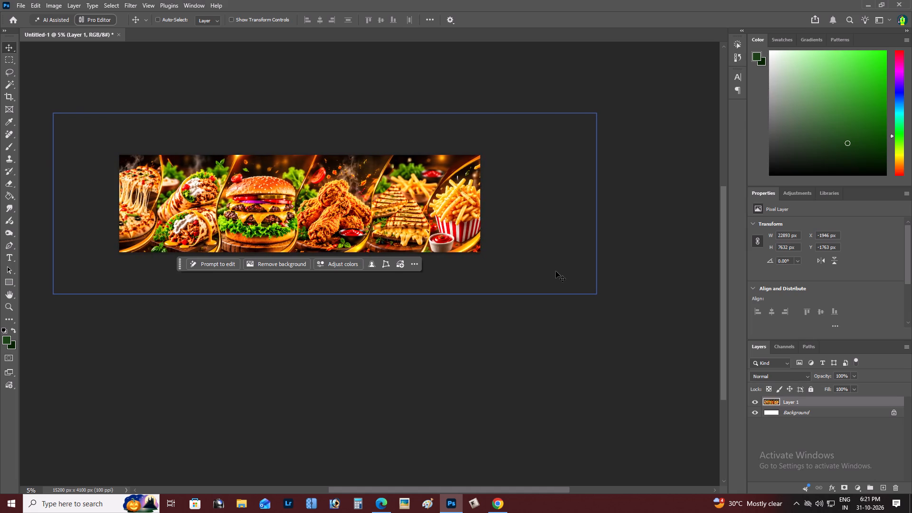
key("Left")
key("Left")
key("Left")
key("Left")
key("Left")
key("Left")
key("Left")
key("Left")
key("Left")
key("Left")
key("Left")
key("Left")
key("Left")
key("Left")
key("Left")
key("Left")
key("Left")
key("Left")
key("Left")
key("Left")
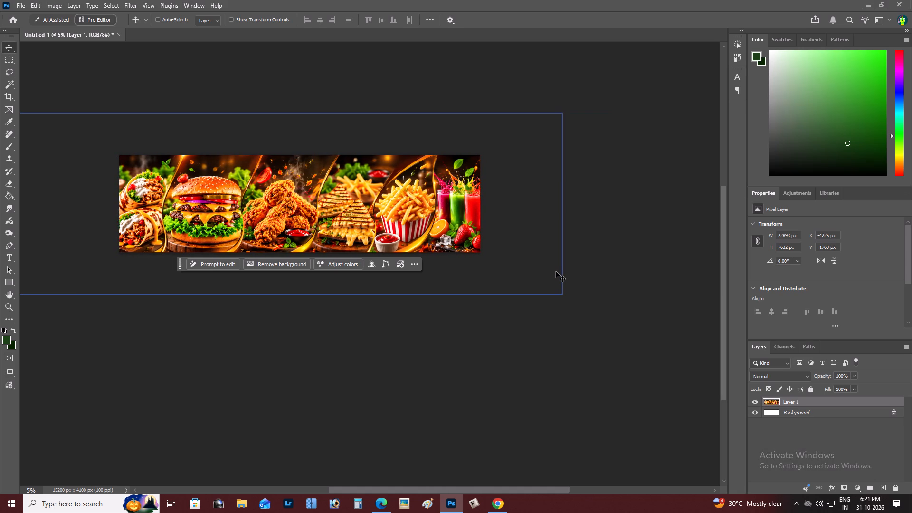
Scale the banner layer down proportionally to about 95.4% (21837 × 7280 px), keeping its lower-left corner fixed.
key("ctrl+t")
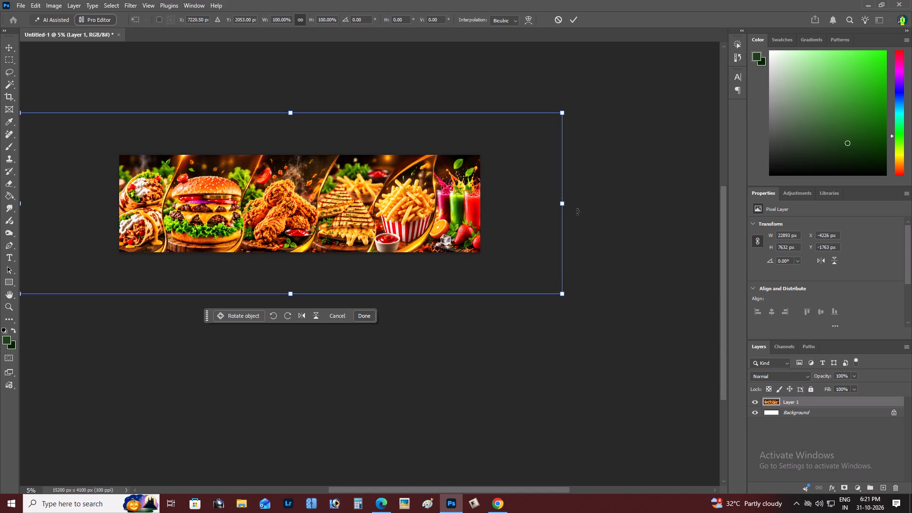
left_click_drag(565, 110, 552, 113)
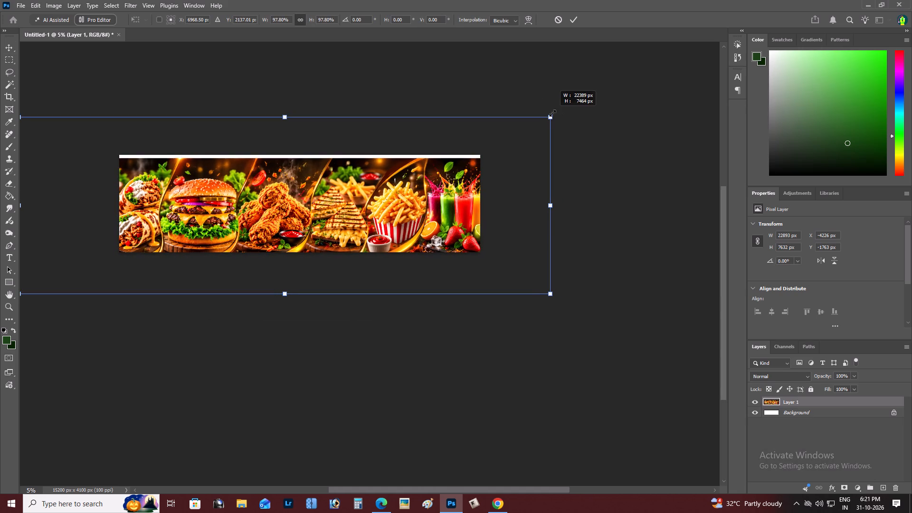
left_click_drag(552, 113, 536, 108)
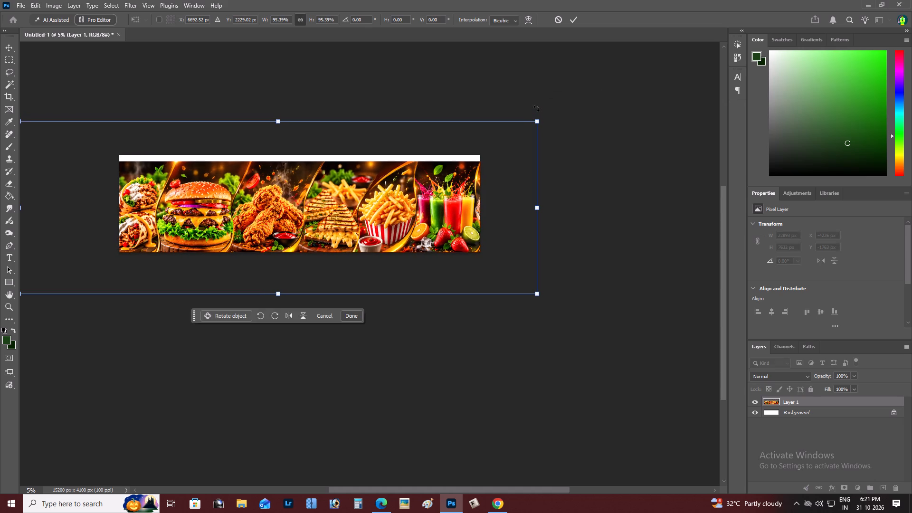
key("Return")
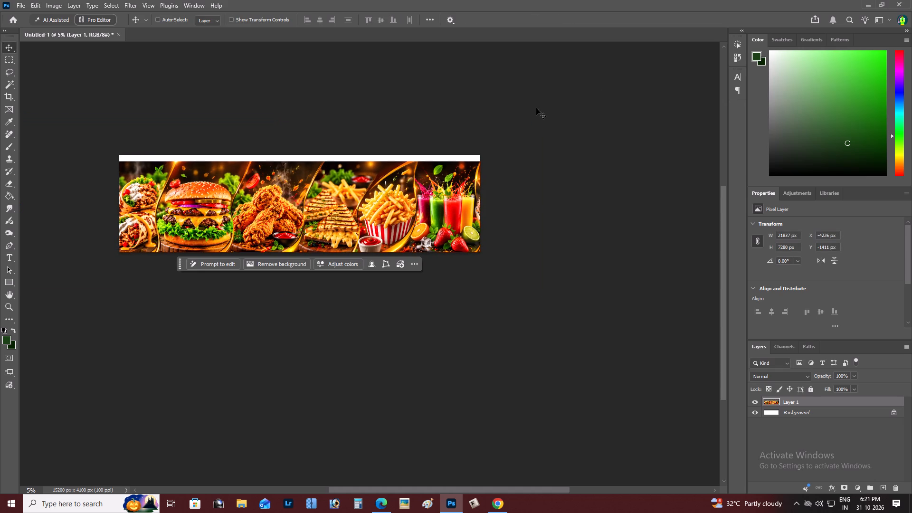
Nudge the reduced banner layer up to about Y −1681 px to cover the white strip at the canvas's top.
key("shift+Up")
key("shift+Up")
key("shift+Up")
key("shift+Up")
key("shift+Up")
key("shift+Up")
key("shift+Up")
key("shift+Up")
key("shift+Up")
key("shift+Up")
key("shift+Up")
key("shift+Up")
key("shift+Up")
key("shift+Up")
key("shift+Up")
key("shift+Up")
key("shift+Up")
key("shift+Up")
key("shift+Up")
key("shift+Up")
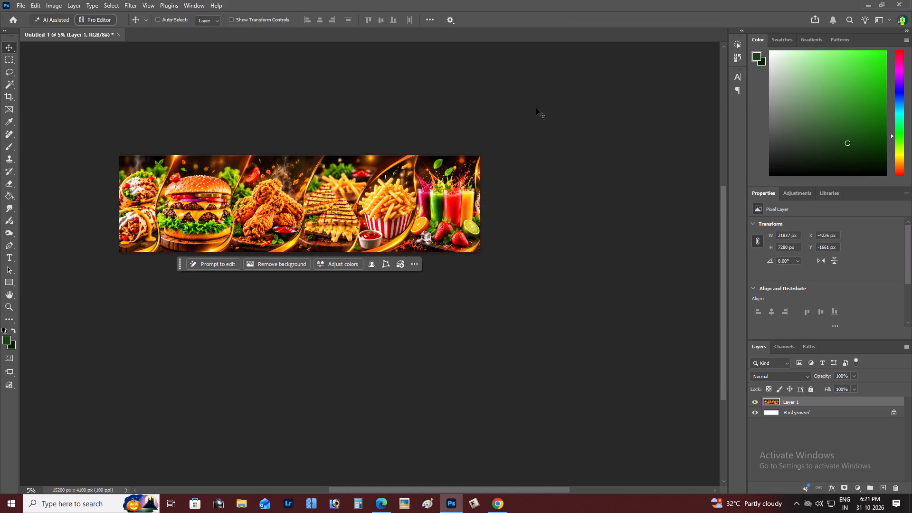
key("Up")
key("Up")
key("Down")
key("Down")
key("Right")
key("Up")
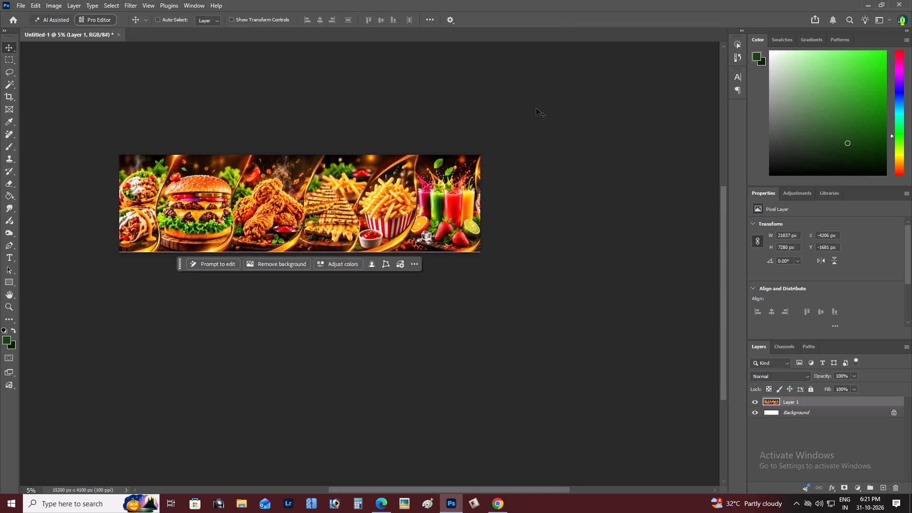
Shift the banner layer right to about X −3726 px, keeping its vertical position at Y −1681 px.
key("Right")
key("Right")
key("Right")
key("Right")
key("Right")
key("Right")
key("Right")
key("Right")
key("Right")
key("Right")
key("Right")
key("Right")
key("Right")
key("Right")
key("Right")
key("Right")
key("Right")
key("Right")
key("Right")
key("Right")
key("Down")
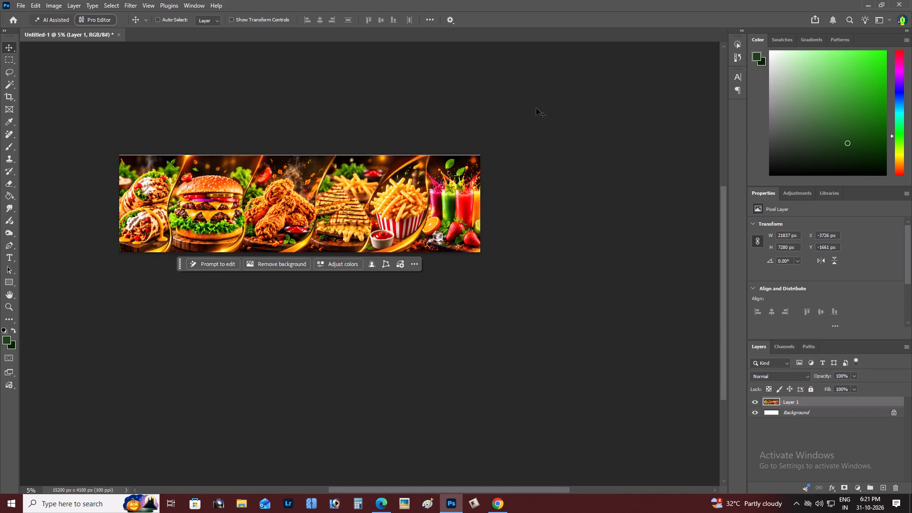
key("Up")
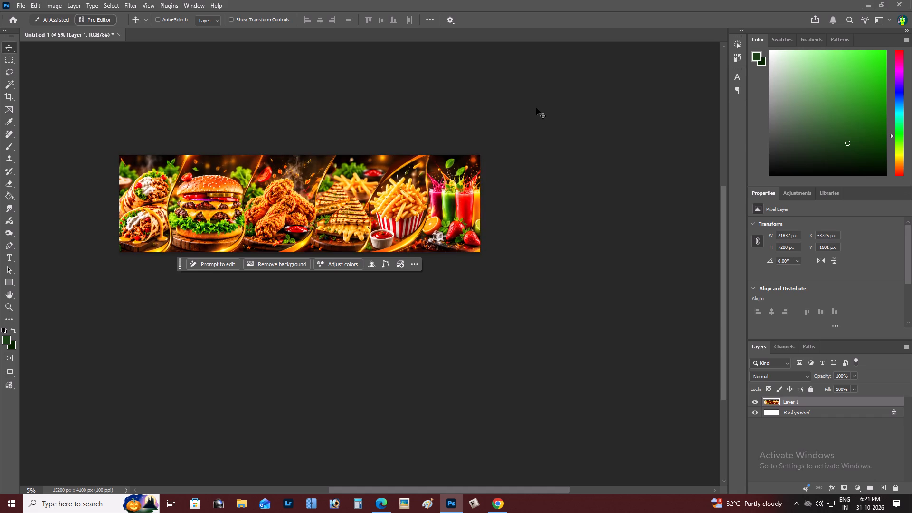
Stretch only the banner layer's height to 7320 px and nudge it up to Y −1701 px, covering the canvas from top to bottom.
key("ctrl+t")
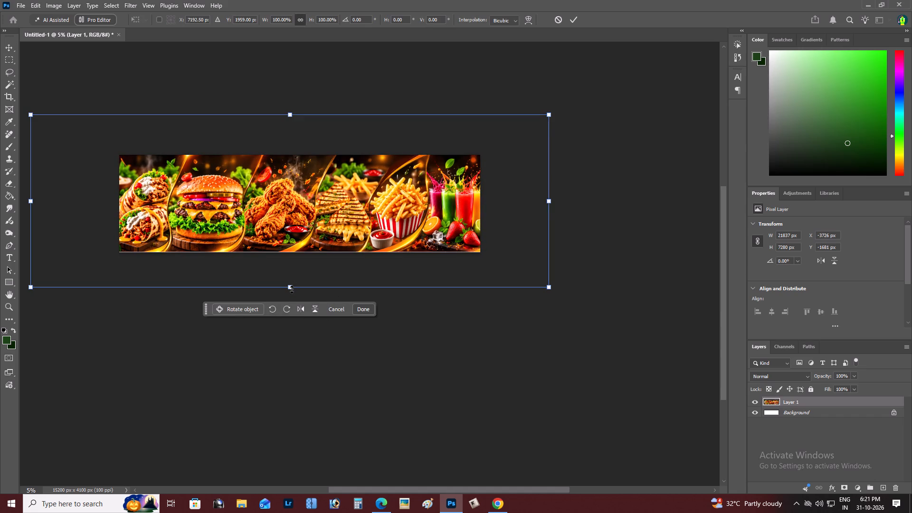
left_click_drag(292, 289, 294, 289, "shift")
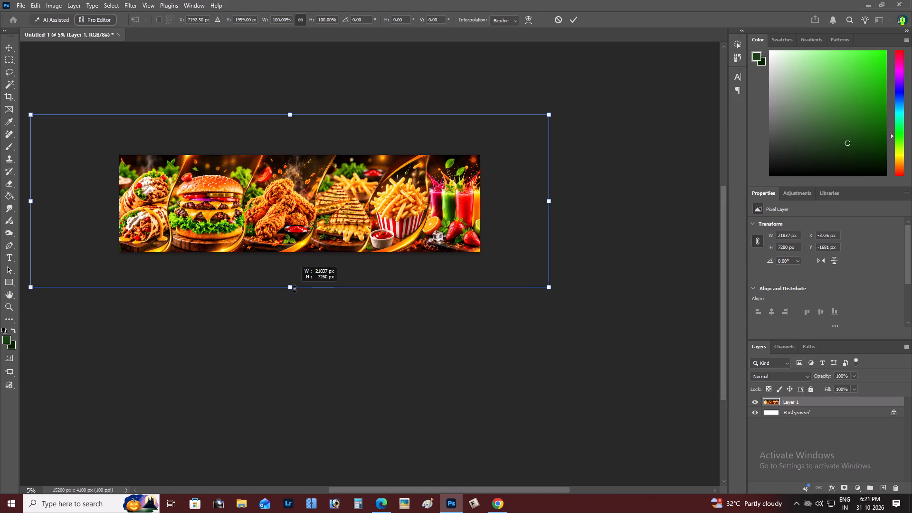
left_click_drag(294, 289, 297, 290, "shift")
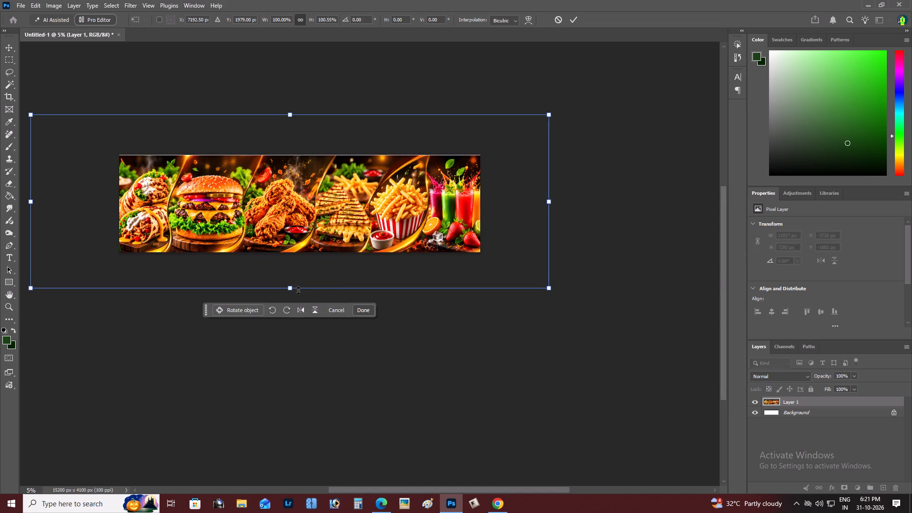
key("ctrl+Return")
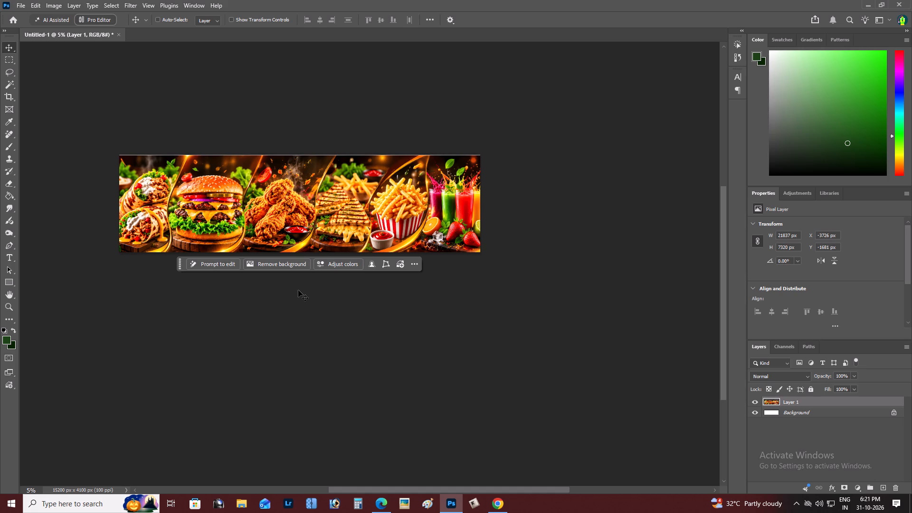
key("v")
key("Up")
key("Up")
key("Down")
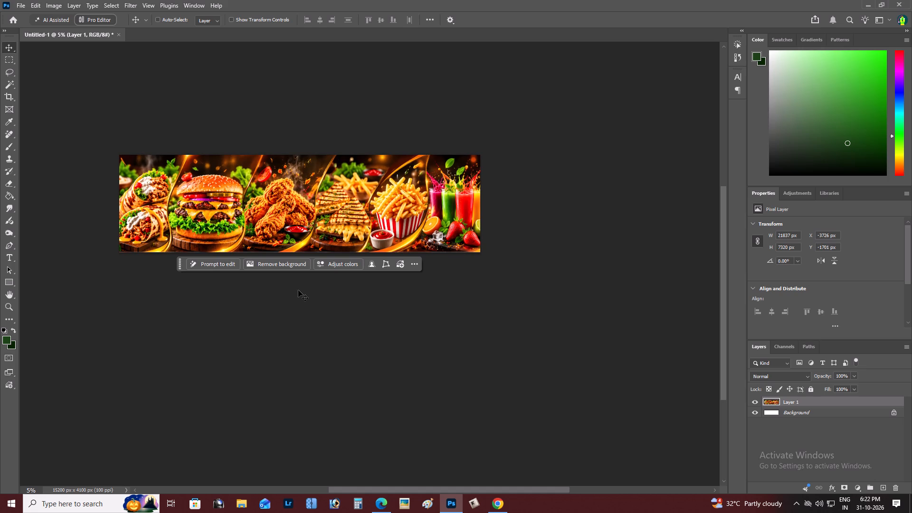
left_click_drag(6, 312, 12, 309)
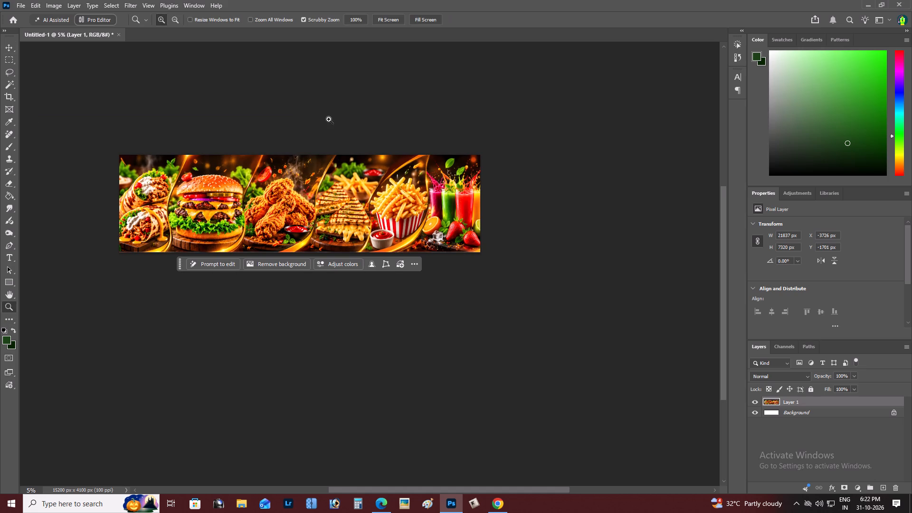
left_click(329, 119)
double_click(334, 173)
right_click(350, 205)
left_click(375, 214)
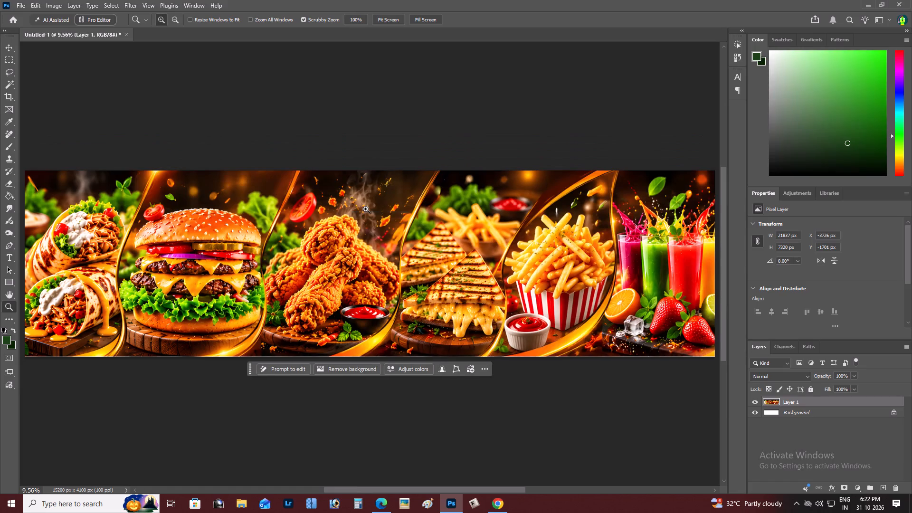
Start saving the document as a new file in the Branding > BYTZO MYD > new folder on drive D.
key("ctrl+shift+s")
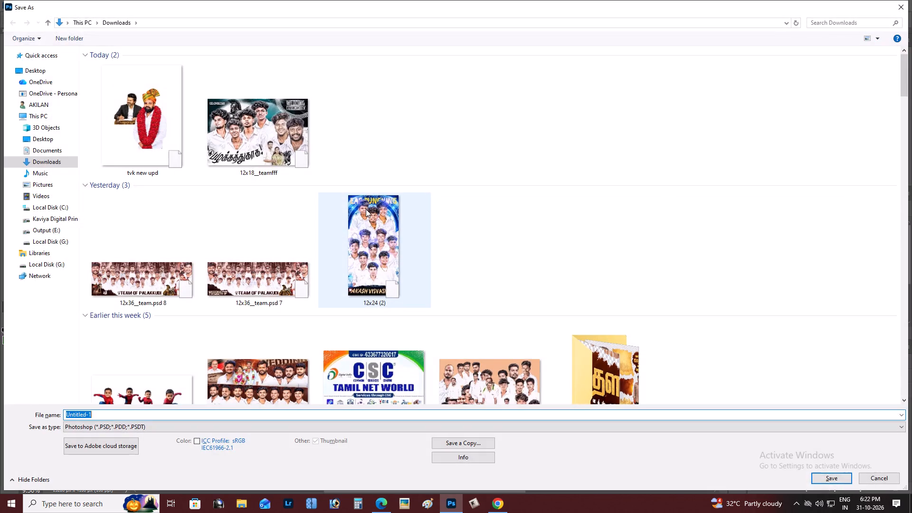
left_click(31, 245)
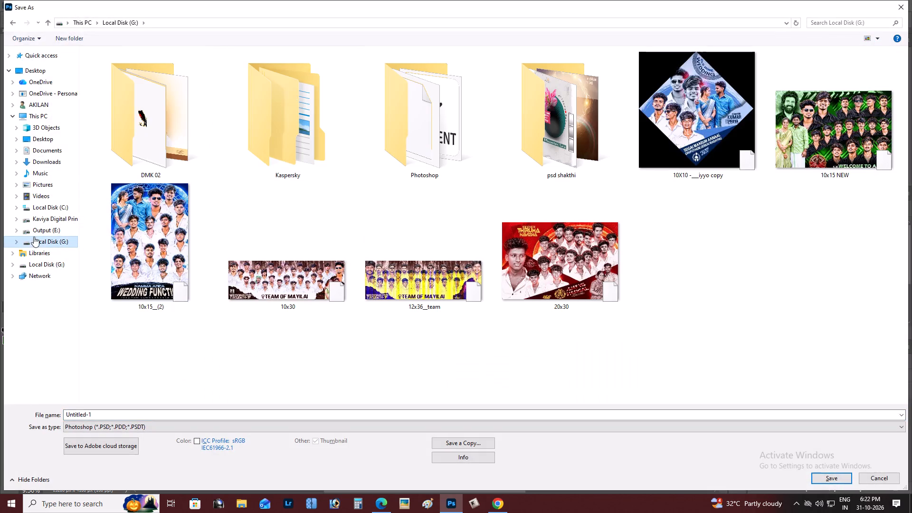
left_click(33, 231)
double_click(272, 158)
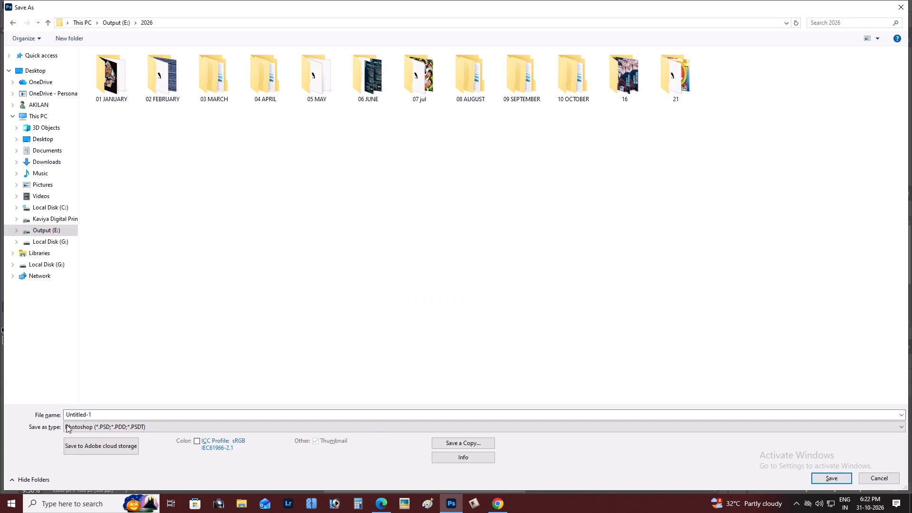
left_click(62, 219)
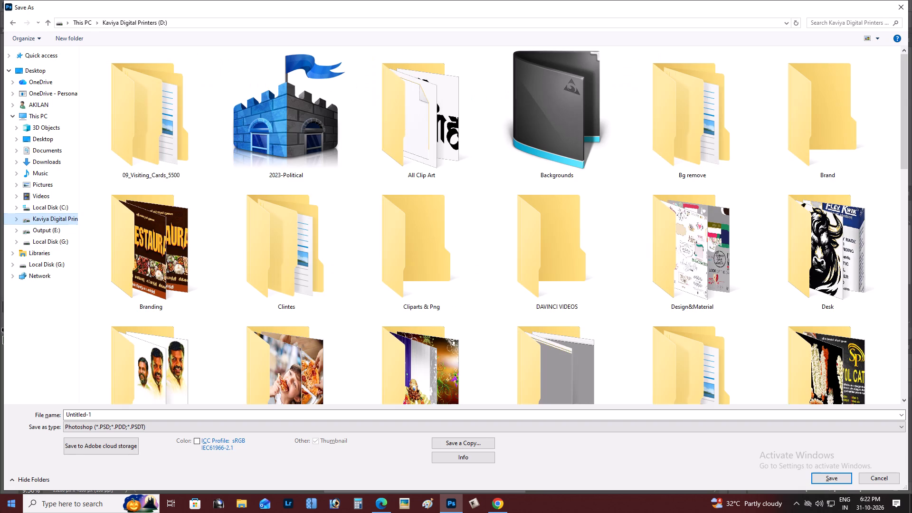
left_click_drag(909, 116, 909, 172)
left_click_drag(909, 172, 909, 173)
left_click_drag(901, 146, 906, 228)
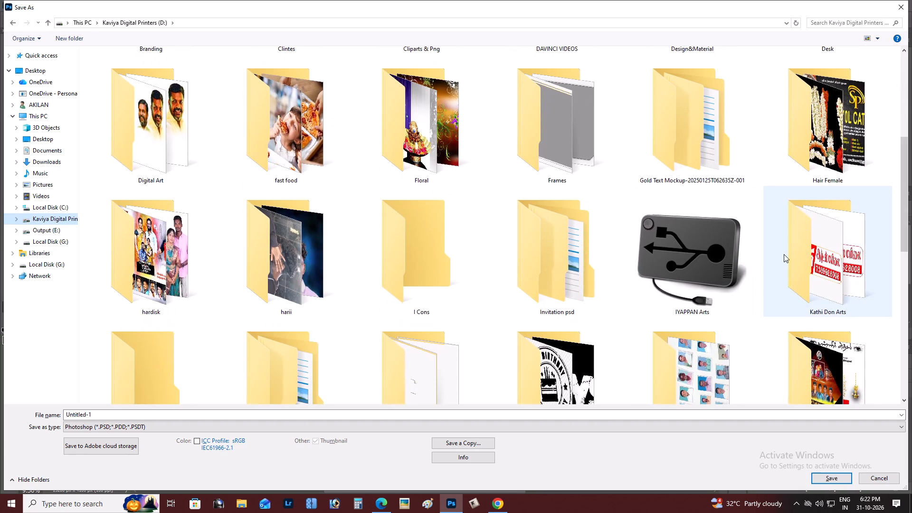
scroll(563, 180, "down", 1)
scroll(576, 299, "down", 1)
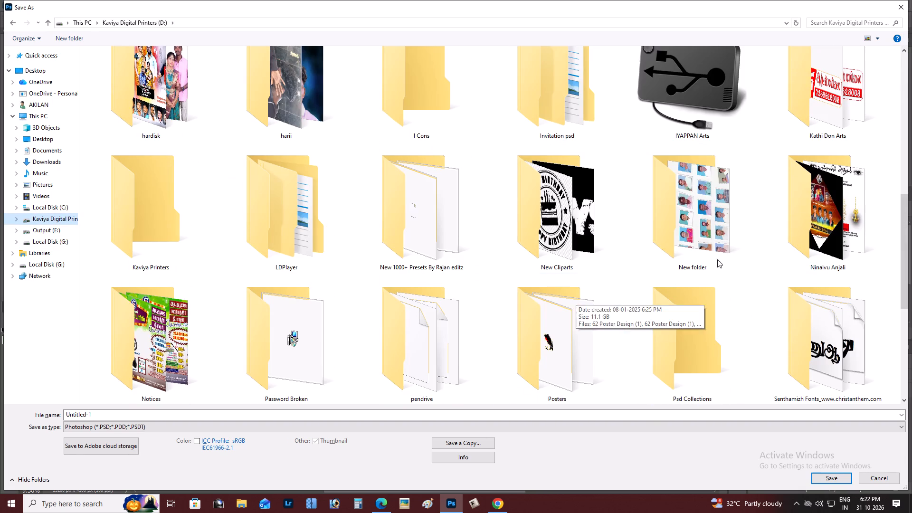
scroll(560, 264, "down", 1)
scroll(470, 250, "up", 2)
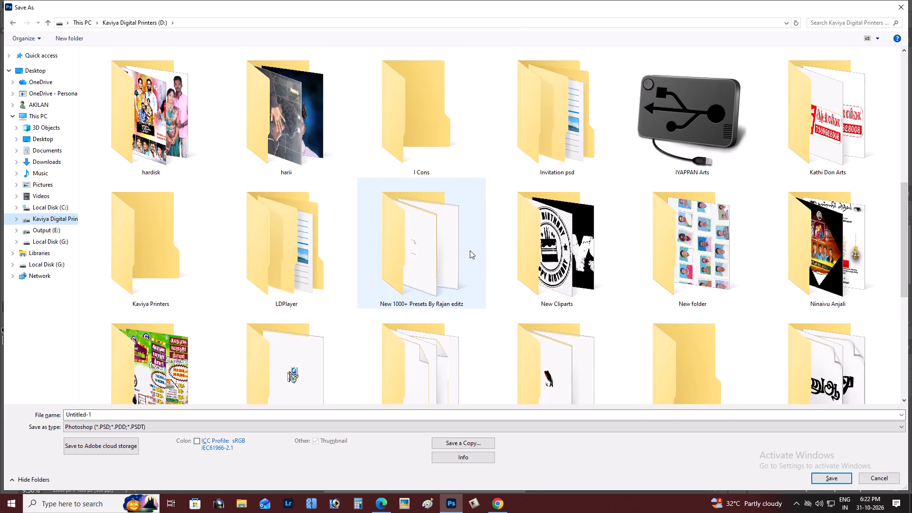
scroll(345, 164, "up", 2)
left_click(161, 140)
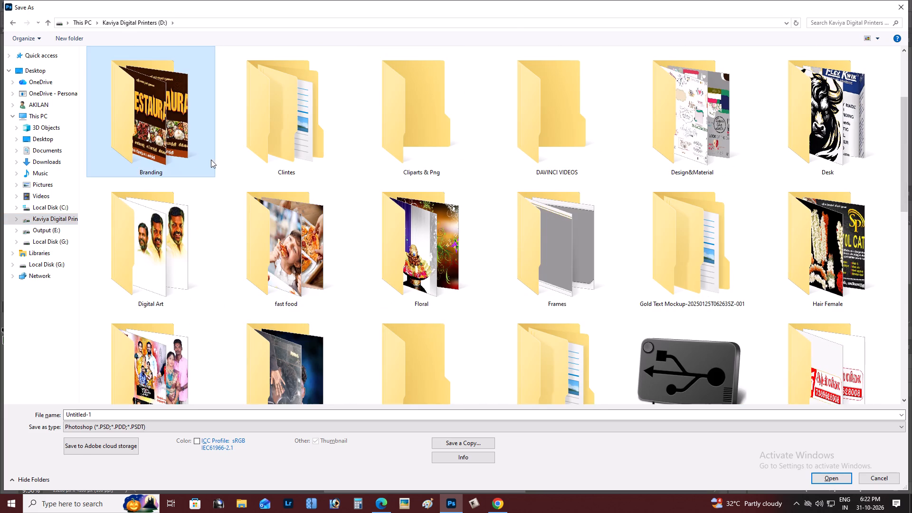
double_click(131, 127)
double_click(845, 225)
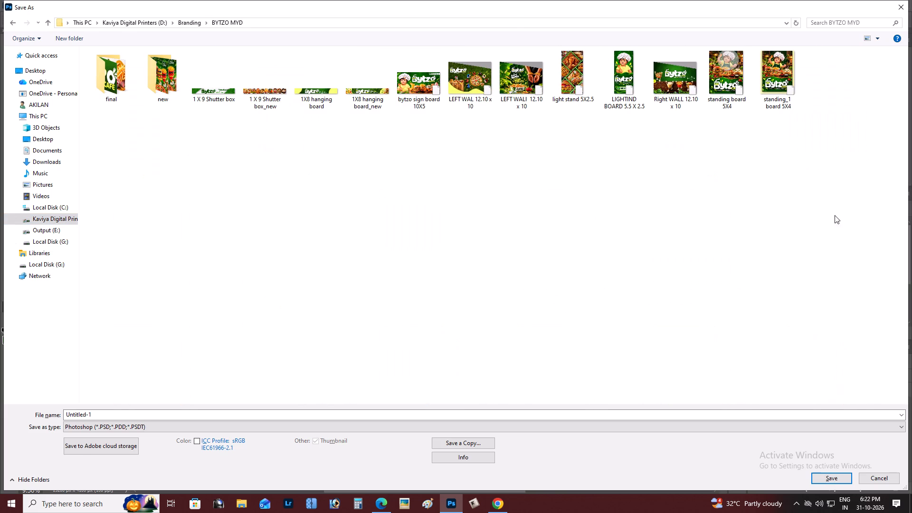
double_click(171, 76)
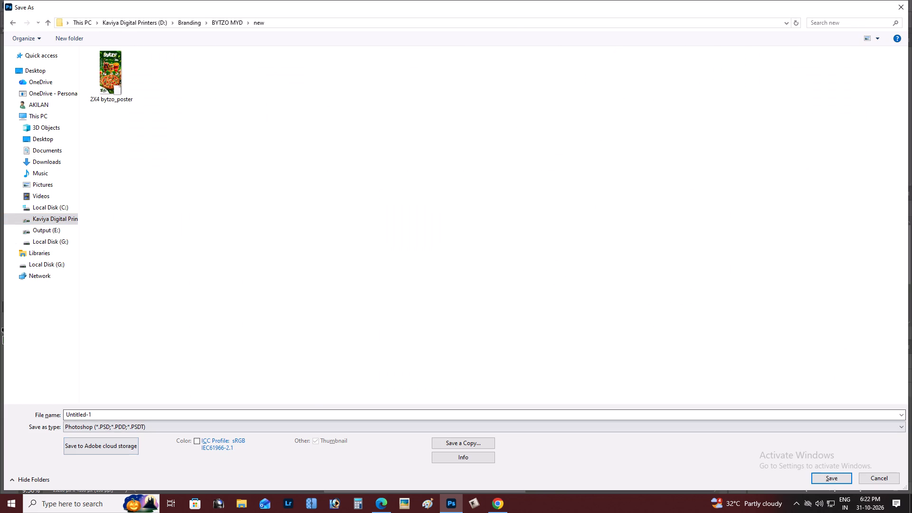
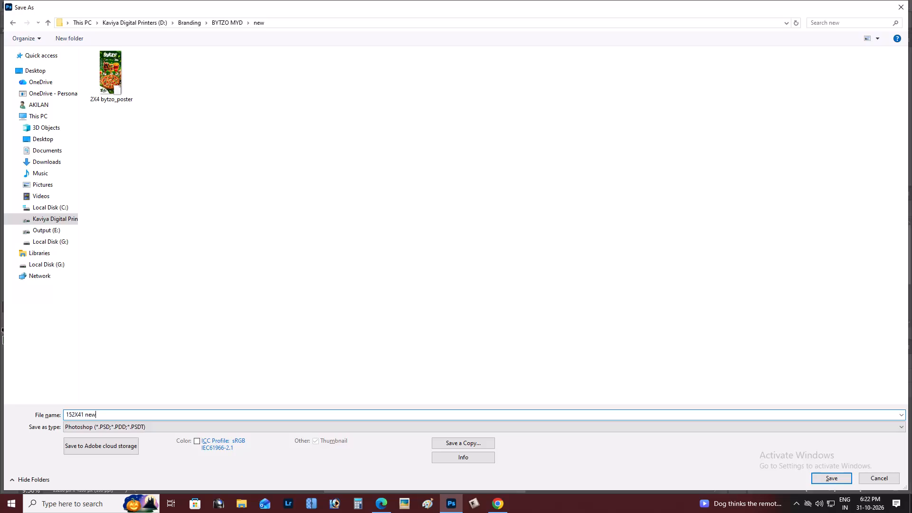
Save a JPEG copy named 152X41 new at maximum quality 12 in the Branding > BYTZO MYD > new folder on drive D.
scroll(159, 414, "up", 1)
left_click(475, 438)
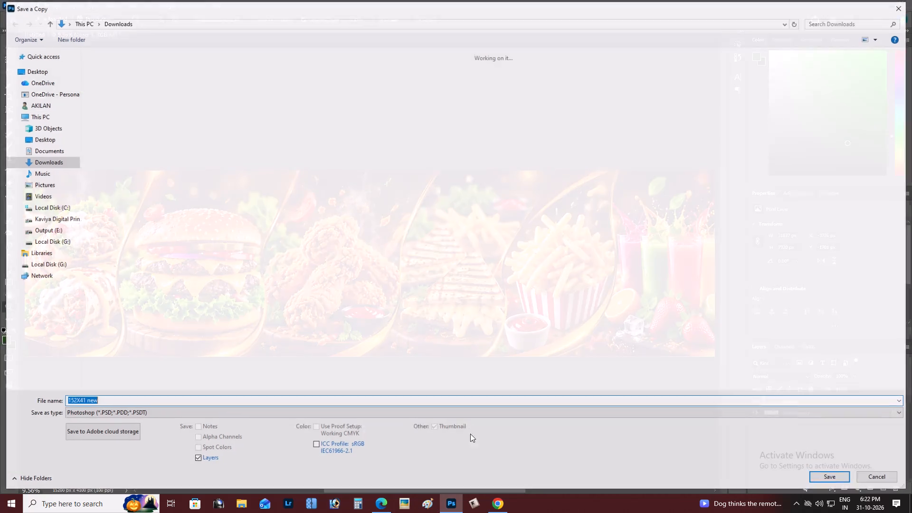
left_click(440, 413)
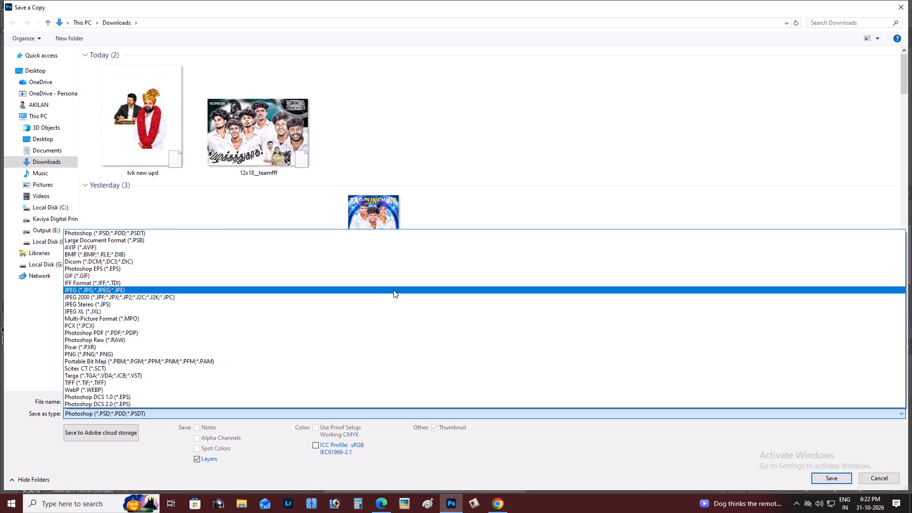
left_click(390, 287)
left_click(57, 220)
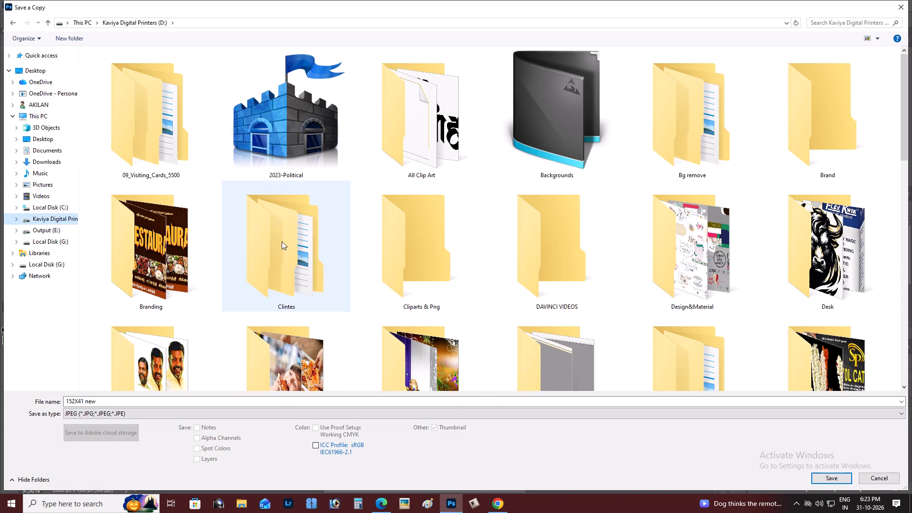
double_click(185, 253)
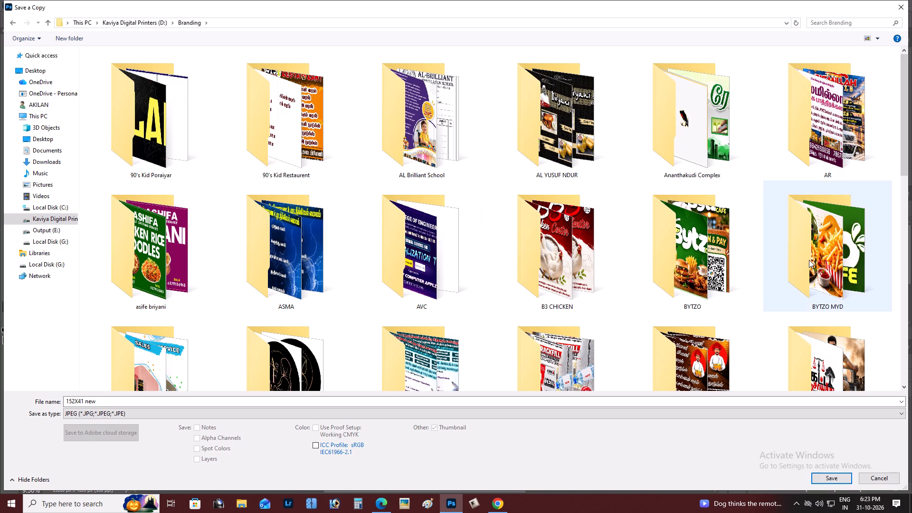
double_click(809, 260)
double_click(118, 90)
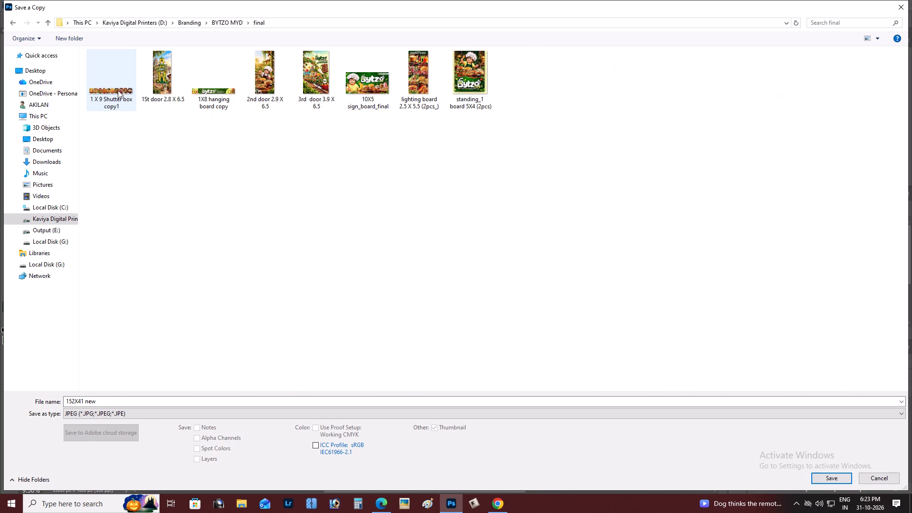
key("BackSpace")
key("Right")
key("Return")
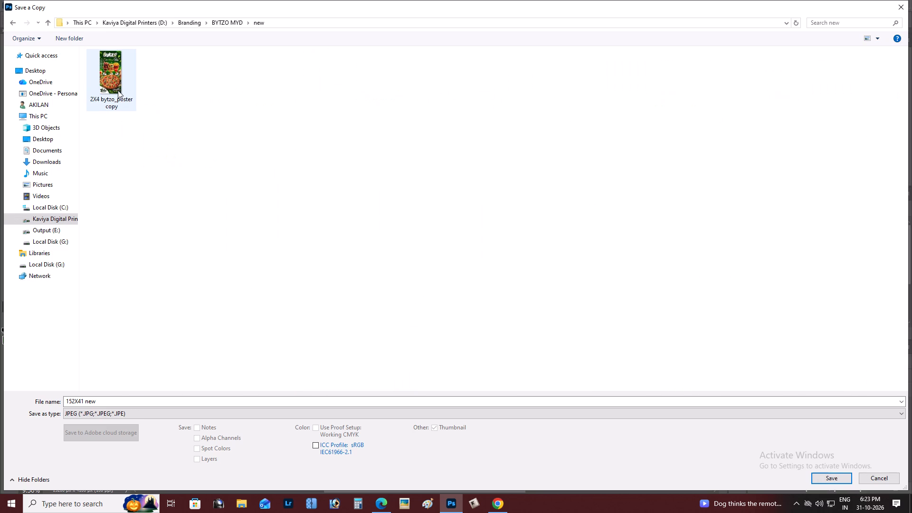
key("Return")
key("Return")
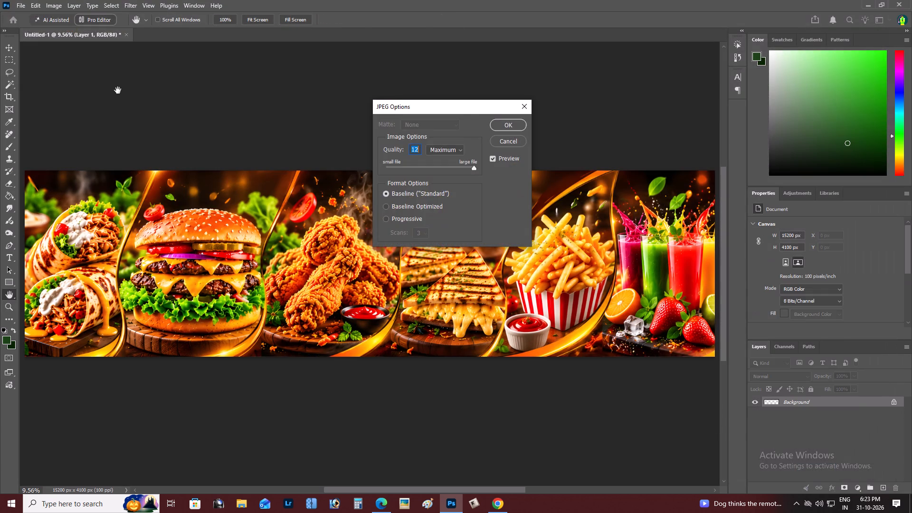
Fit the banner on screen and start closing the Untitled-1 document.
right_click(164, 237)
left_click(177, 242)
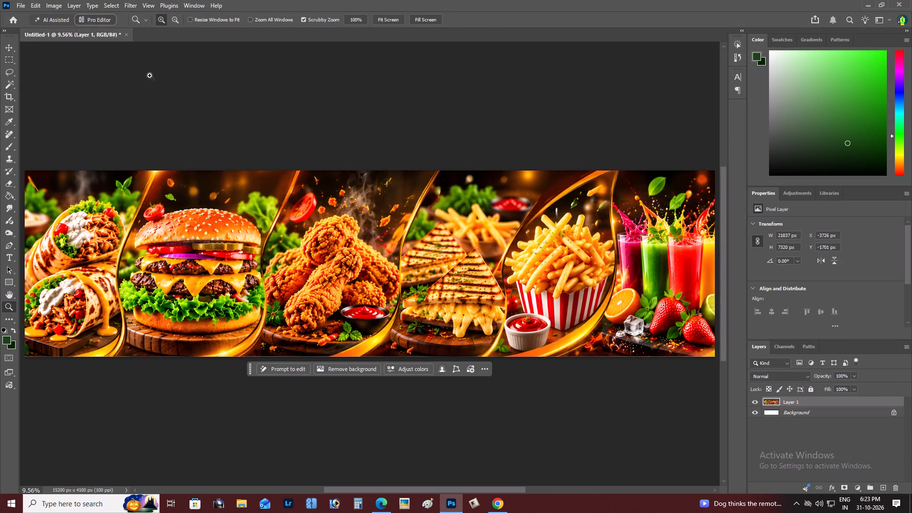
left_click(123, 35)
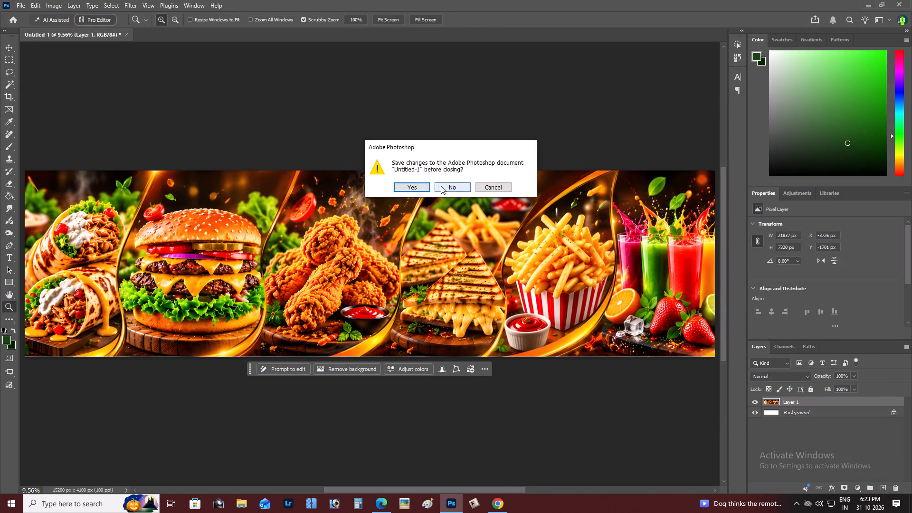
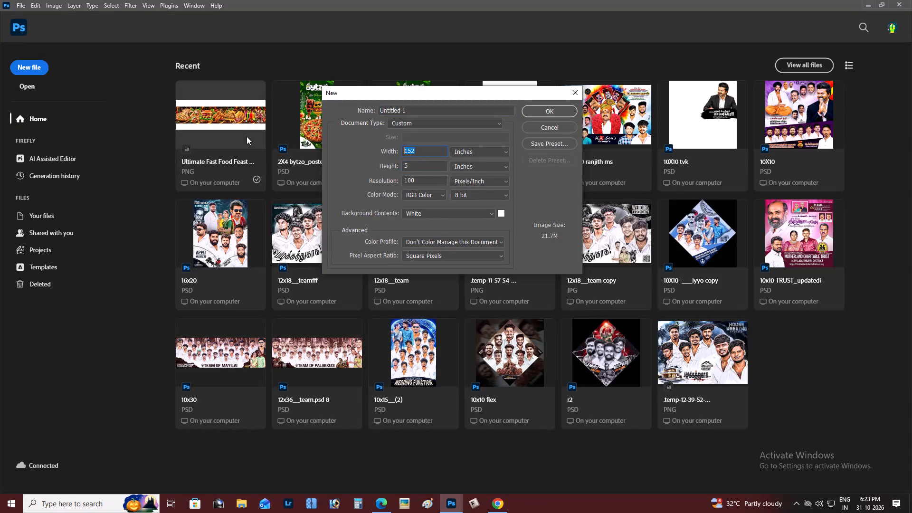
Create a new blank document 31 inches wide and 5 inches high at a resolution of 150 pixels/inch.
type("31")
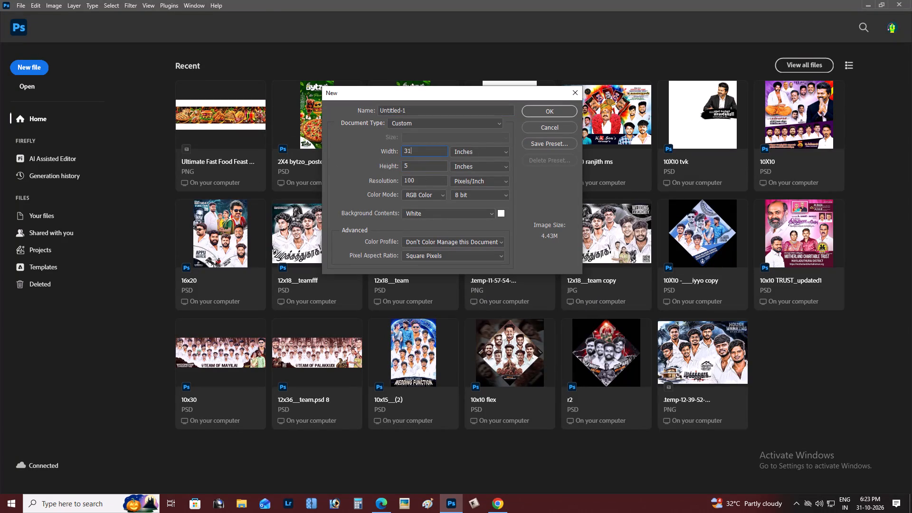
left_click_drag(432, 184, 395, 180)
type("150")
key("Return")
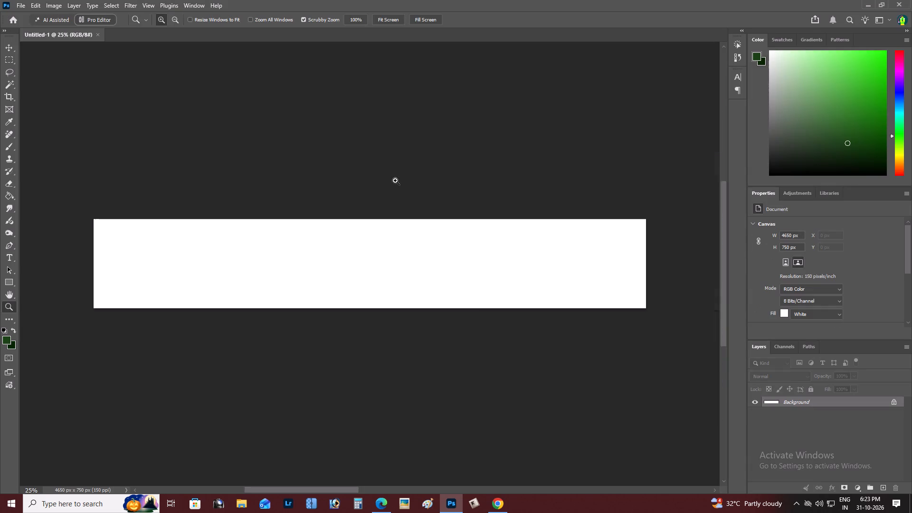
triple_click(450, 237)
right_click(450, 237)
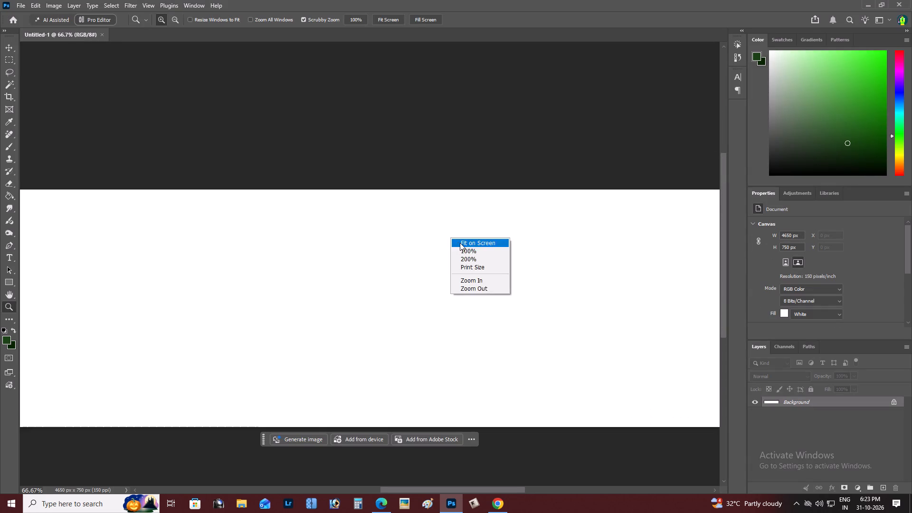
left_click(460, 243)
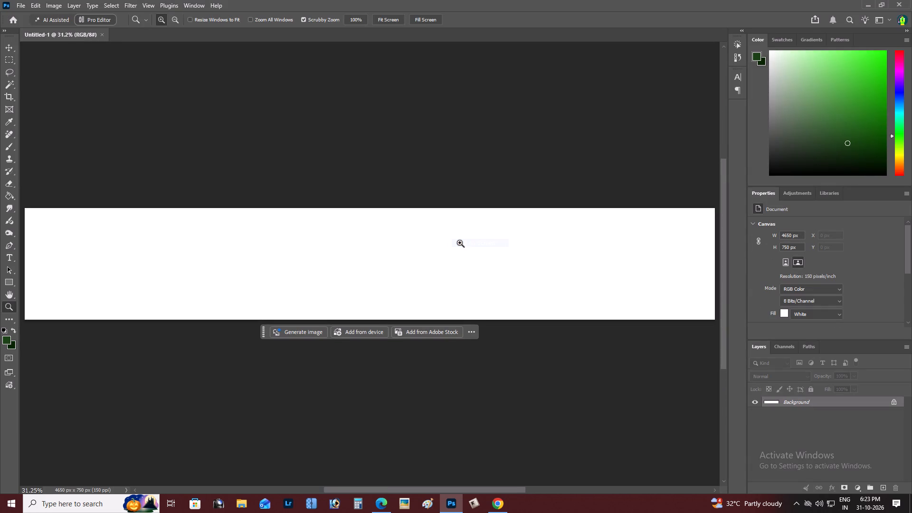
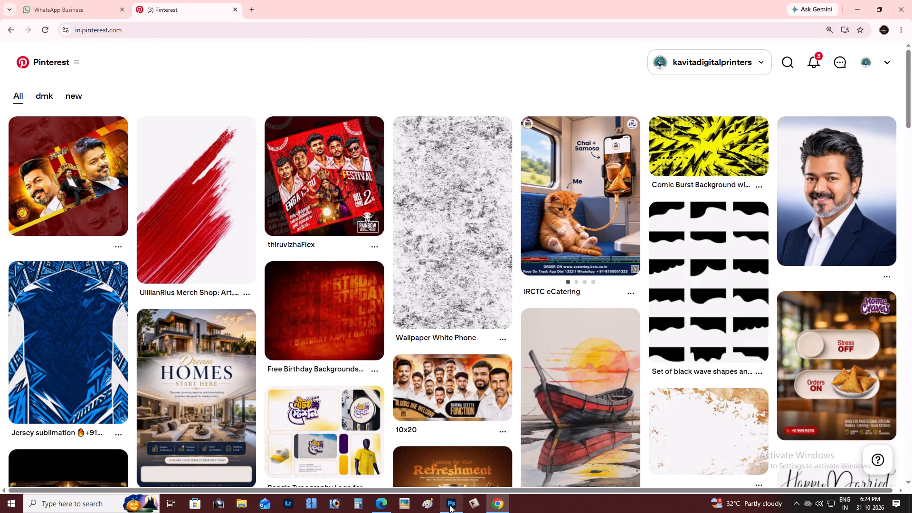
Switch from the Pinterest page in Chrome back to the blank Untitled-1 document in Photoshop.
left_click(449, 505)
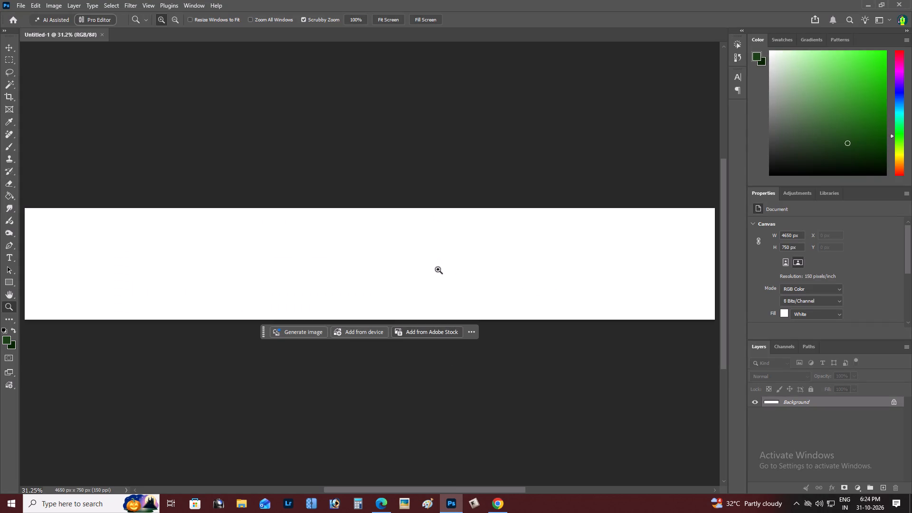
Start opening an existing file and browse to the Branding > BYTZO MYD folder on the Kaviya Digital Printers (D:) drive.
key("ctrl+o")
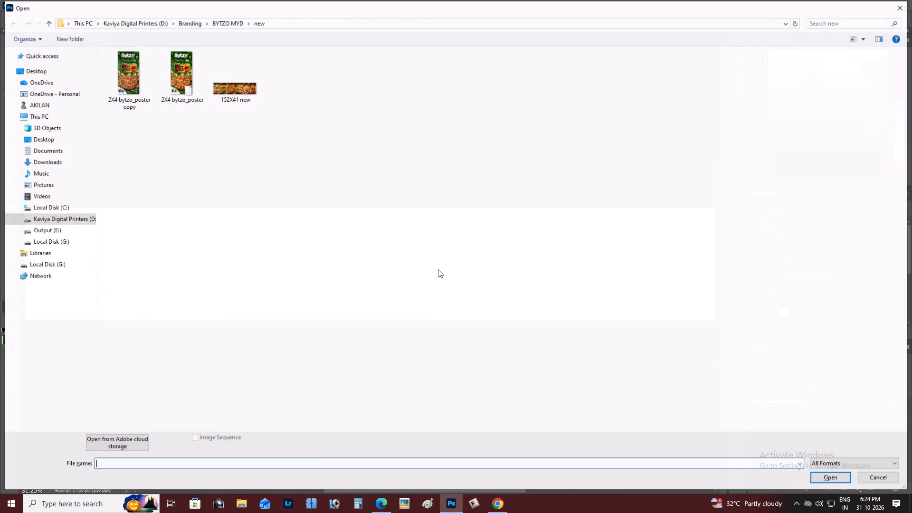
left_click(46, 210)
left_click(56, 216)
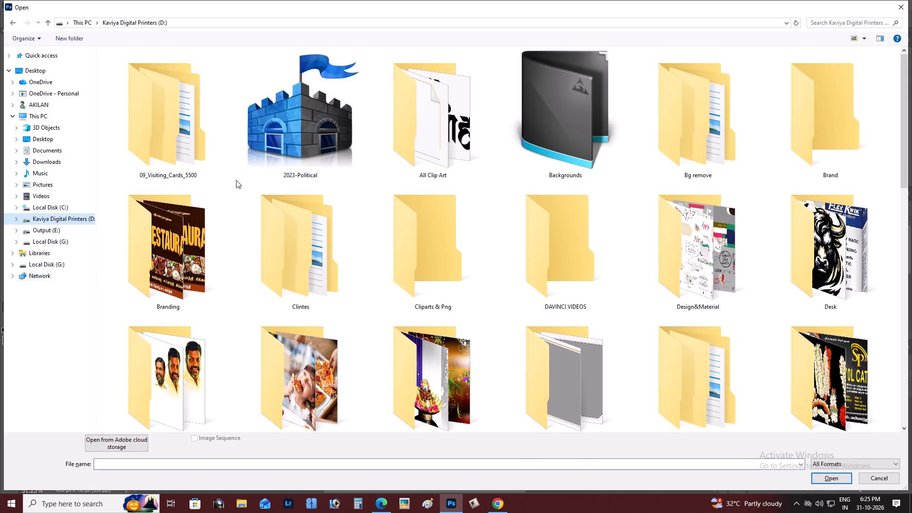
left_click(339, 125)
left_click(307, 203)
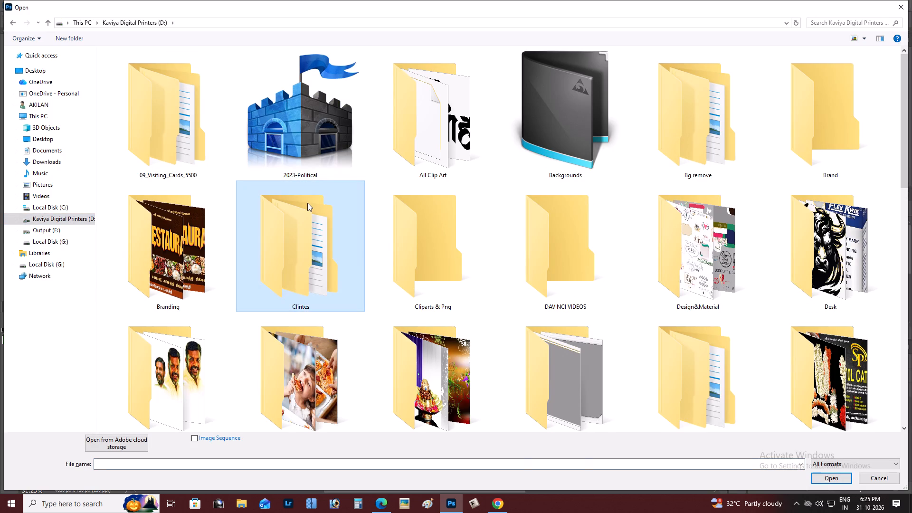
key("Right")
key("Left")
key("Left")
key("Return")
key("Right")
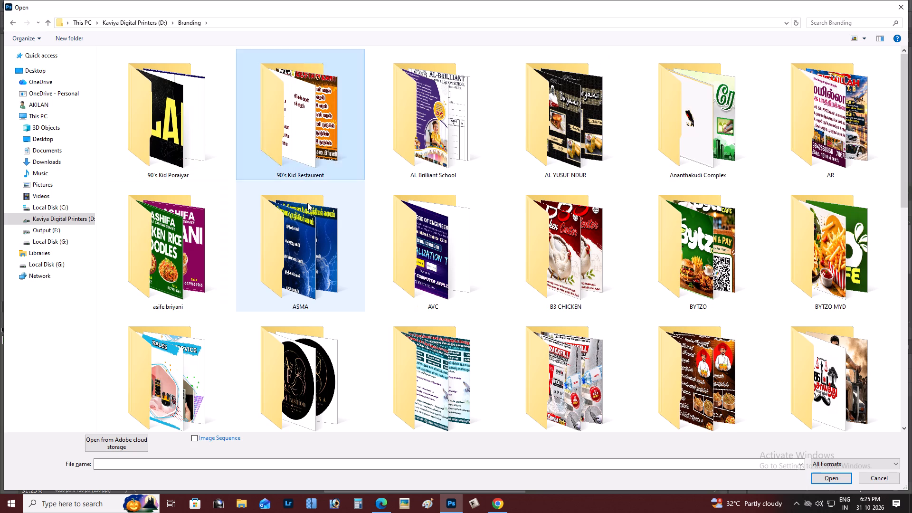
key("Right")
key("Down")
key("Right")
key("Right")
key("Right")
key("Return")
Check the new and final subfolders of BYTZO MYD for artwork to use, returning to the BYTZO MYD folder.
key("Right")
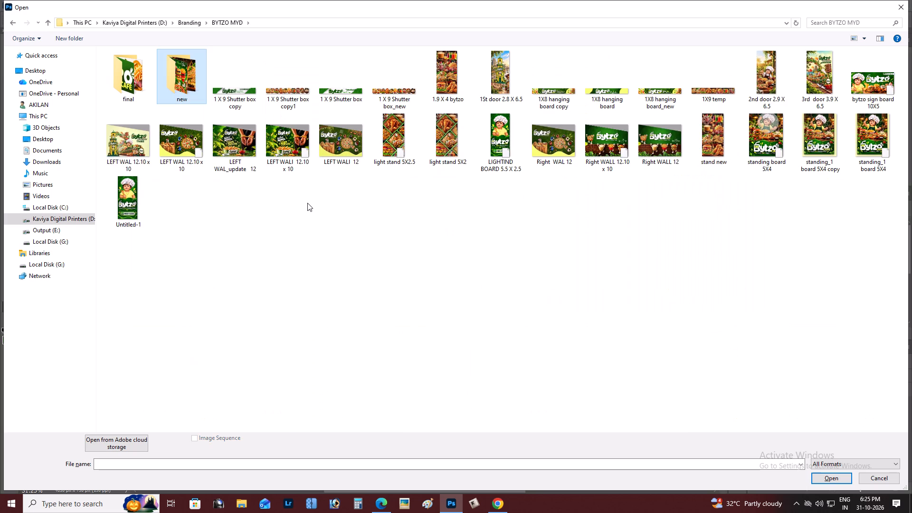
key("Right")
key("Right")
key("Left")
key("Left")
key("Return")
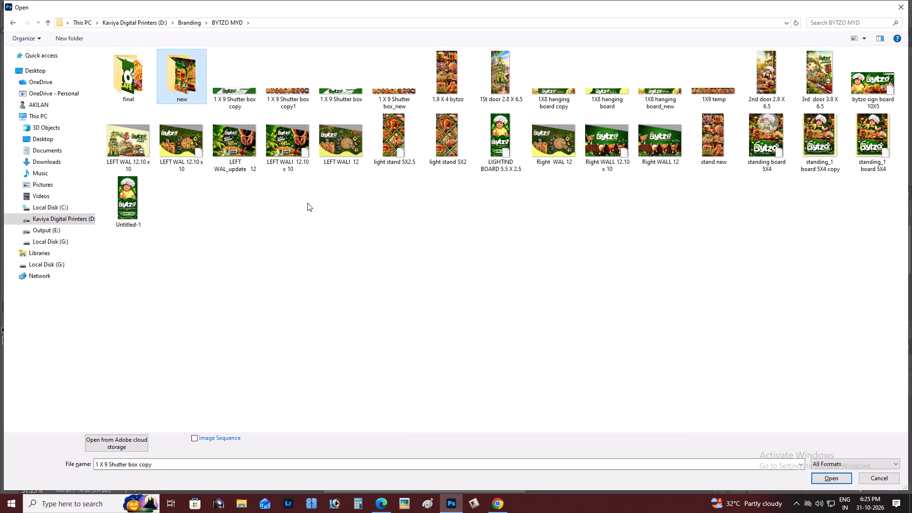
key("BackSpace")
key("Left")
key("Return")
key("BackSpace")
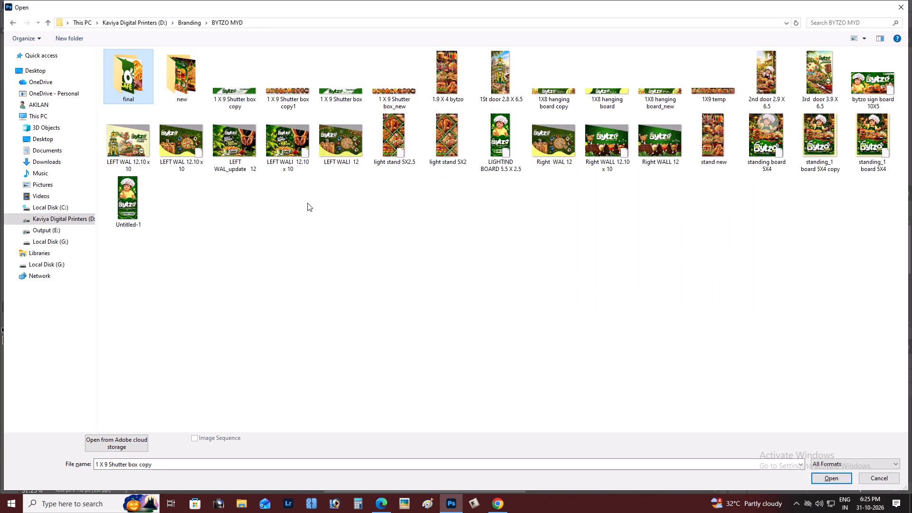
Look through the shutter box, door and hanging board files in the BYTZO MYD folder for usable artwork, without opening any.
key("Right")
key("Right")
key("Right")
key("Right")
key("Right")
key("Right")
key("Right")
key("Right")
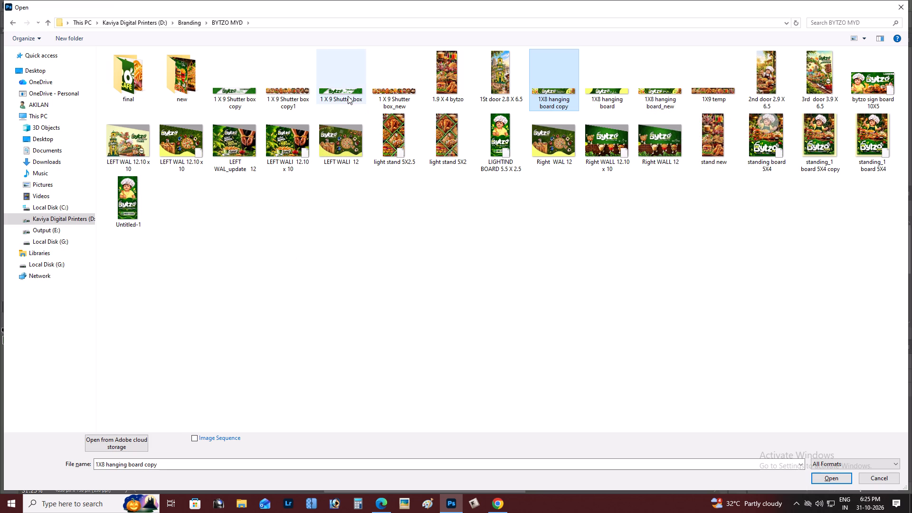
left_click(868, 479)
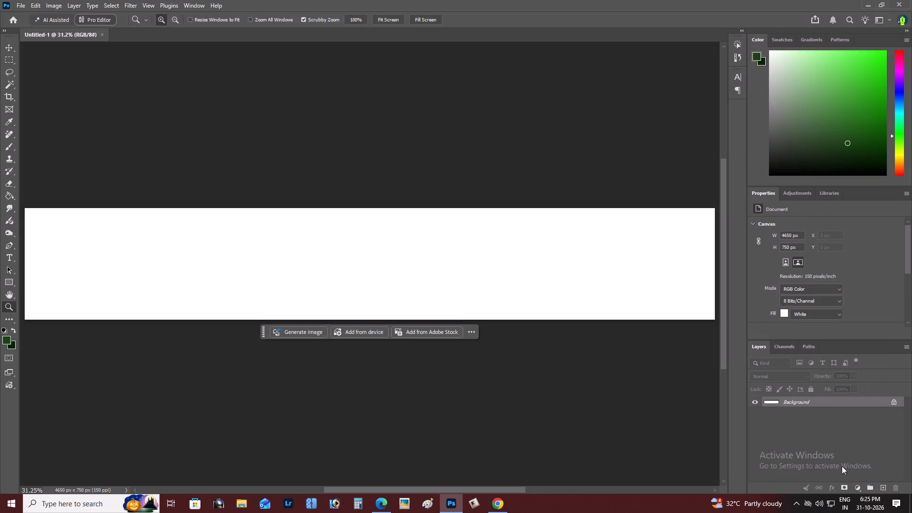
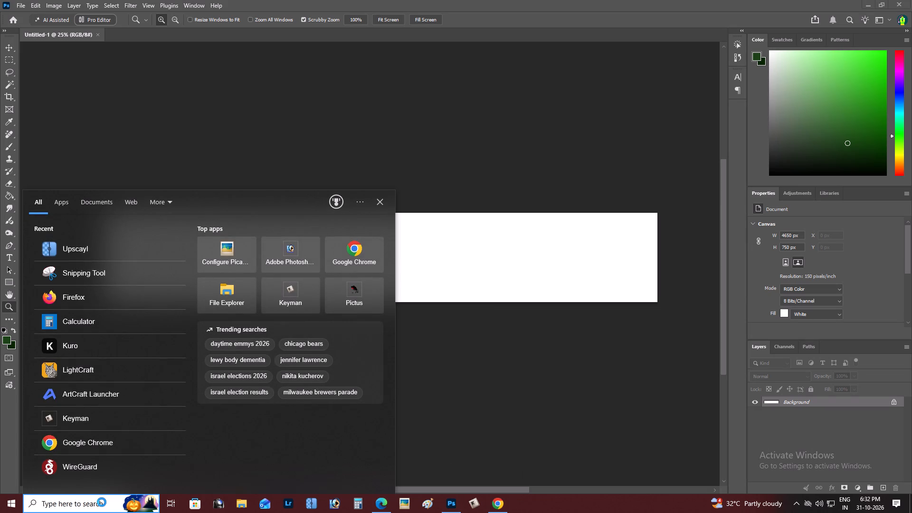
type("up")
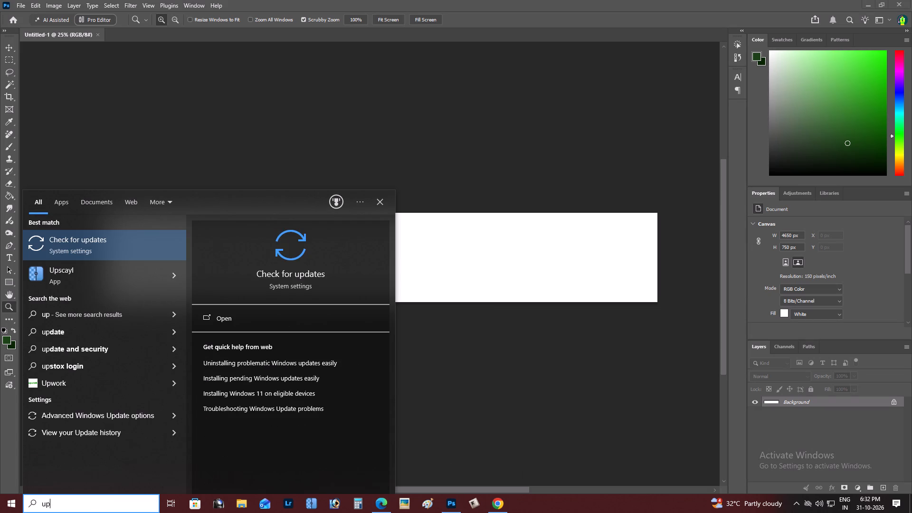
left_click(120, 279)
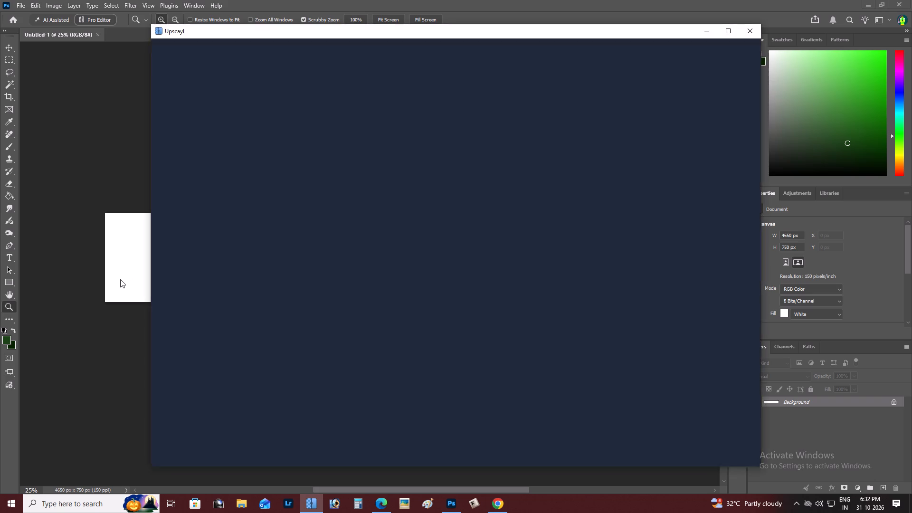
Return to the opened food banner in ChatGPT and download it again.
key("alt+Tab")
key("alt+Tab")
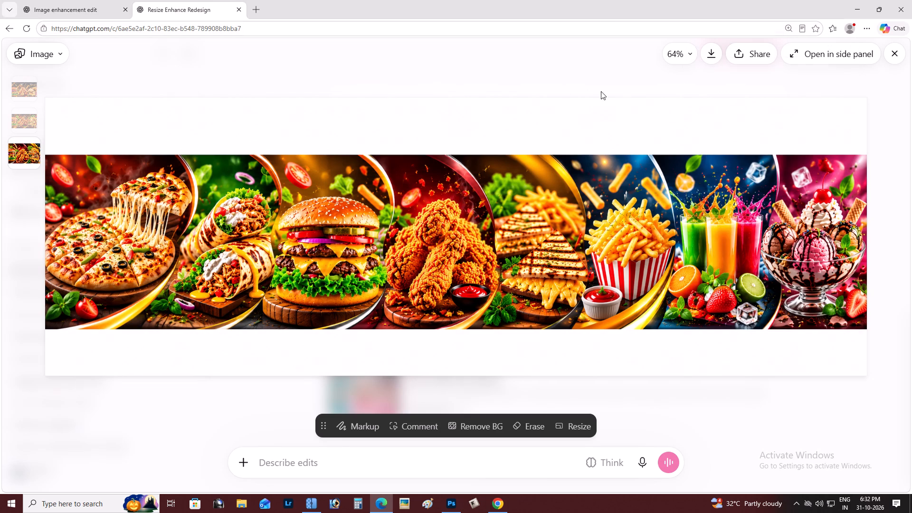
left_click(707, 49)
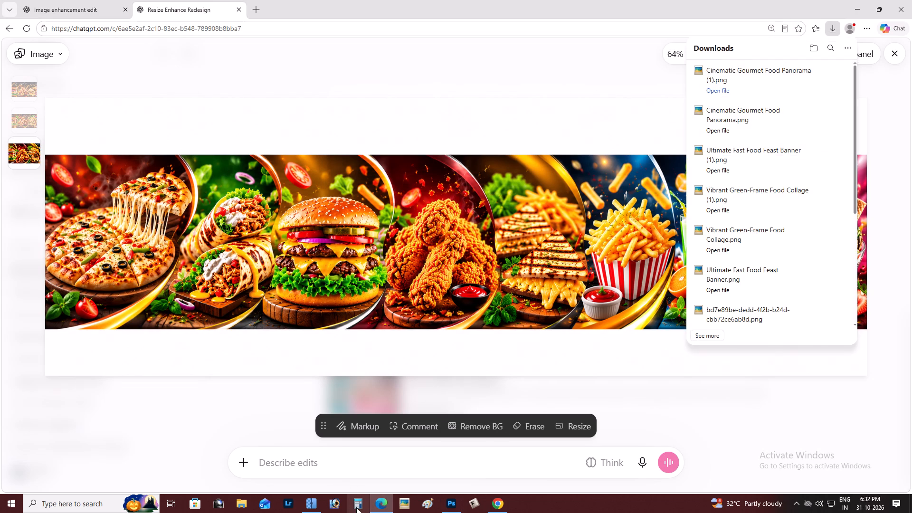
In Upscayl, load the downloaded food banner, upscale it 2x with the Upscayl Standard model, and close the app.
left_click(314, 507)
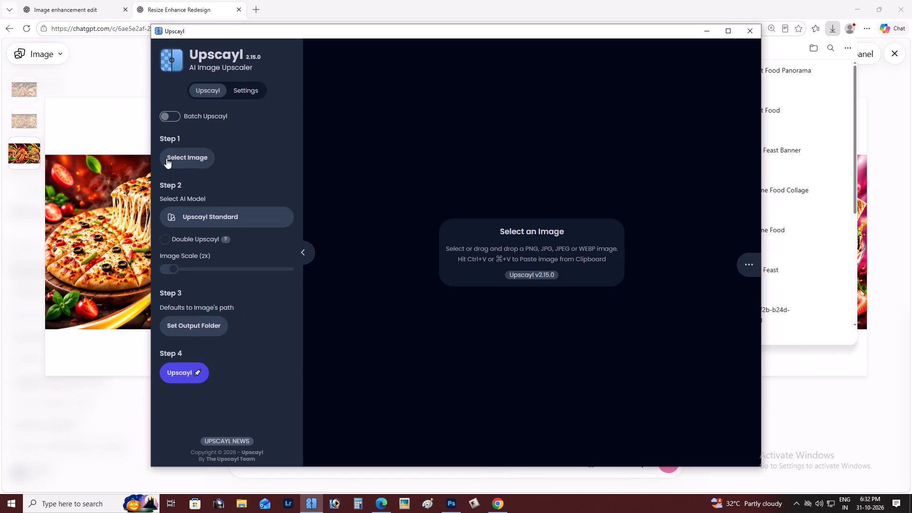
left_click(181, 151)
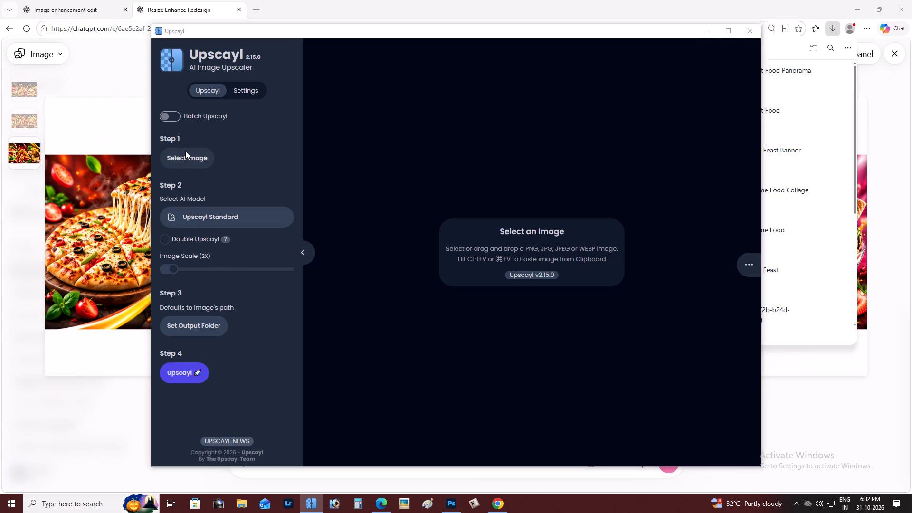
double_click(187, 143)
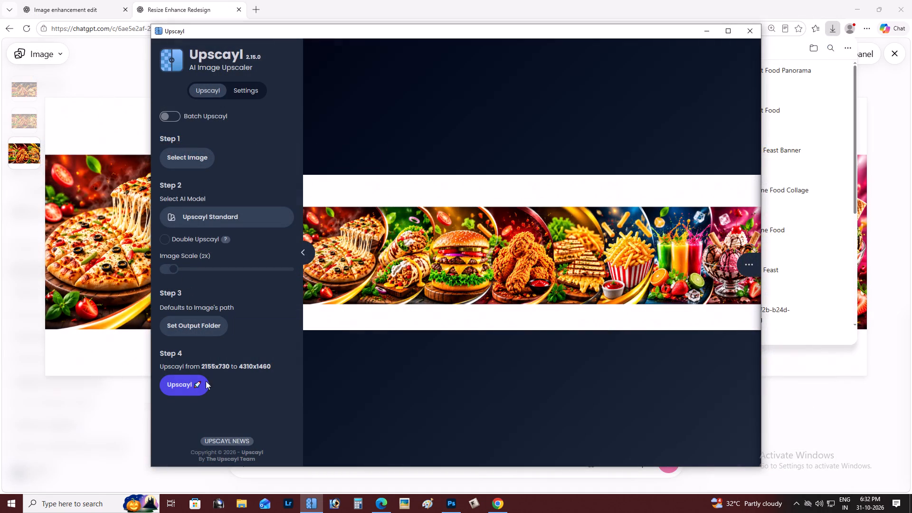
left_click(181, 380)
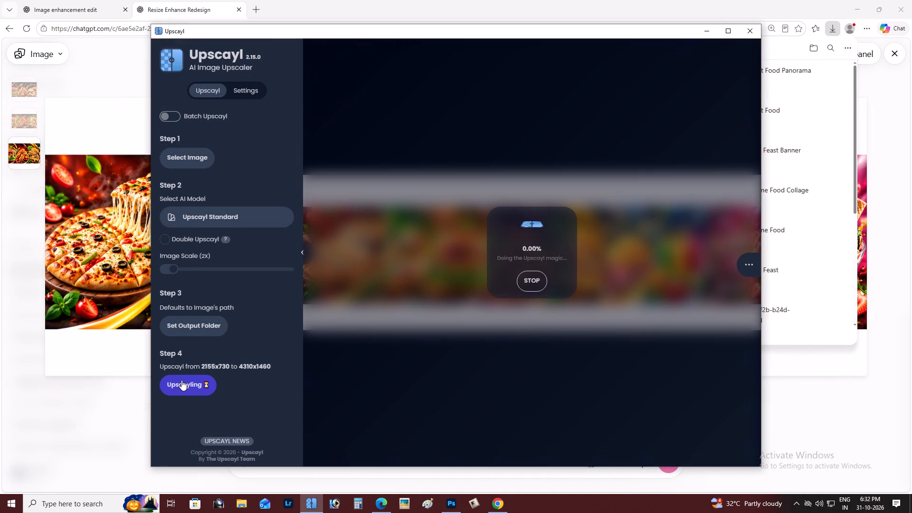
key("0")
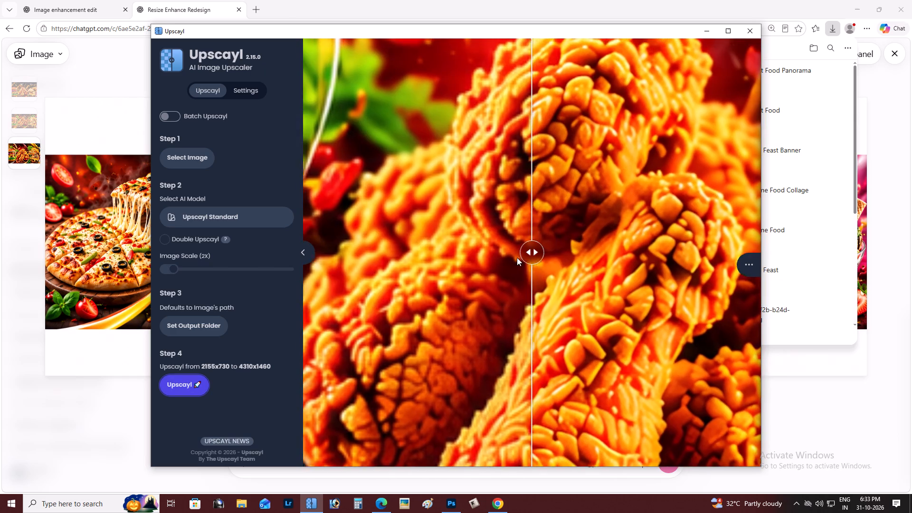
left_click_drag(522, 255, 300, 294)
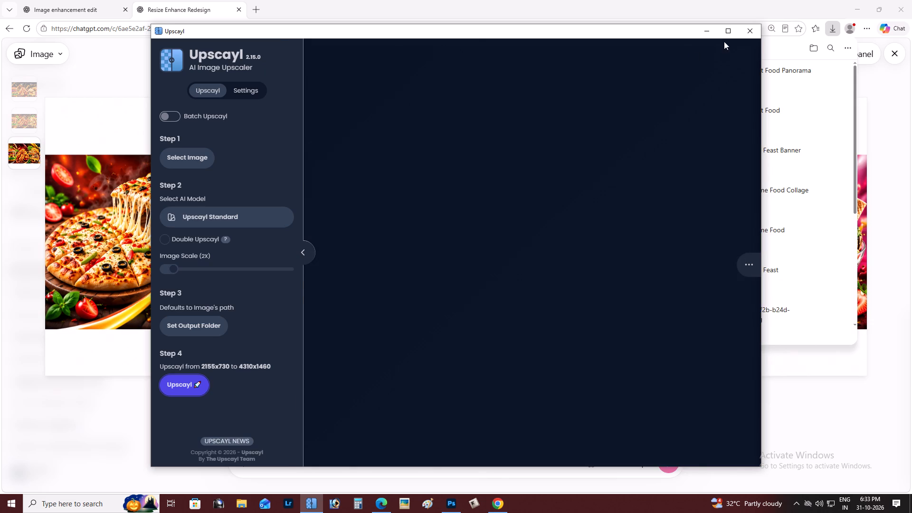
left_click(750, 31)
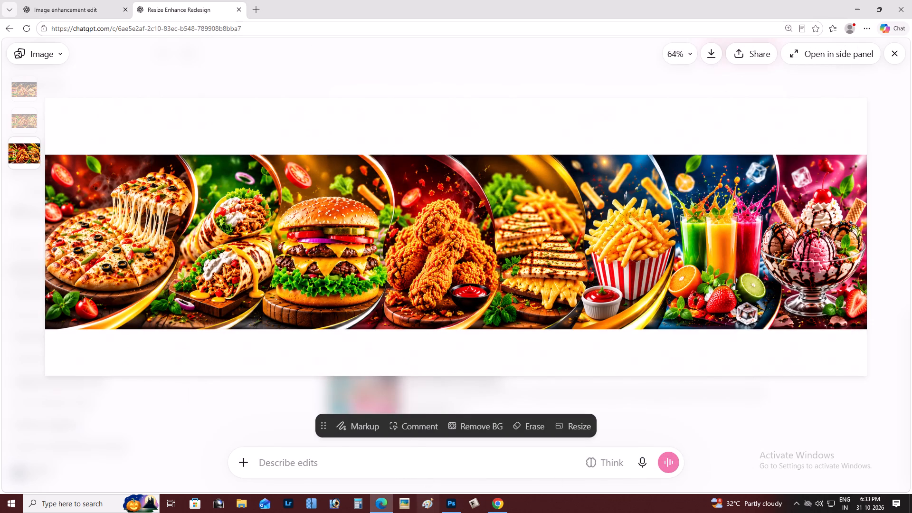
In Photoshop, open the upscaled Cinematic Gourmet Food Panorama PNG from the Downloads folder.
left_click(451, 504)
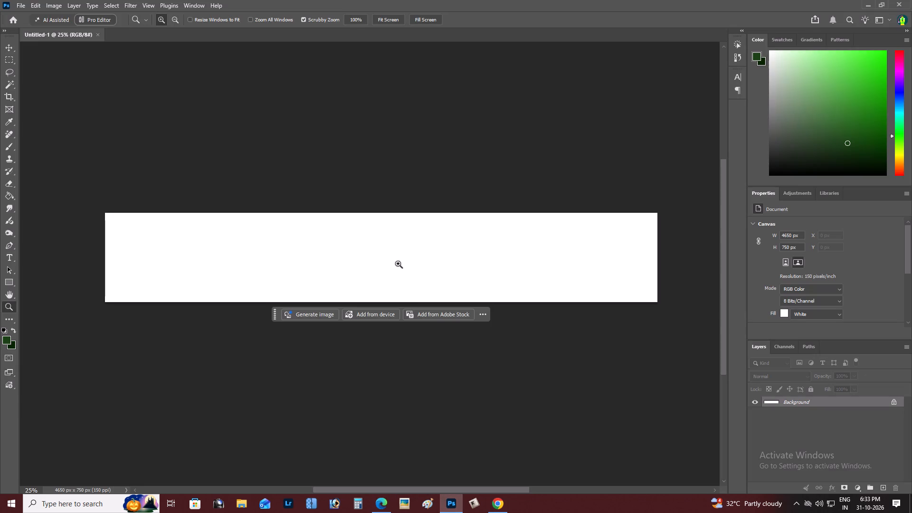
key("ctrl+o")
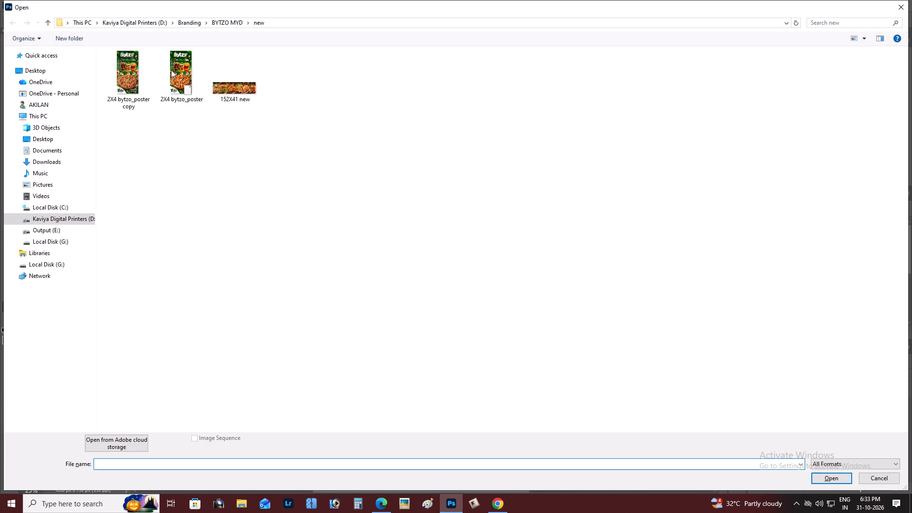
left_click(28, 166)
double_click(139, 146)
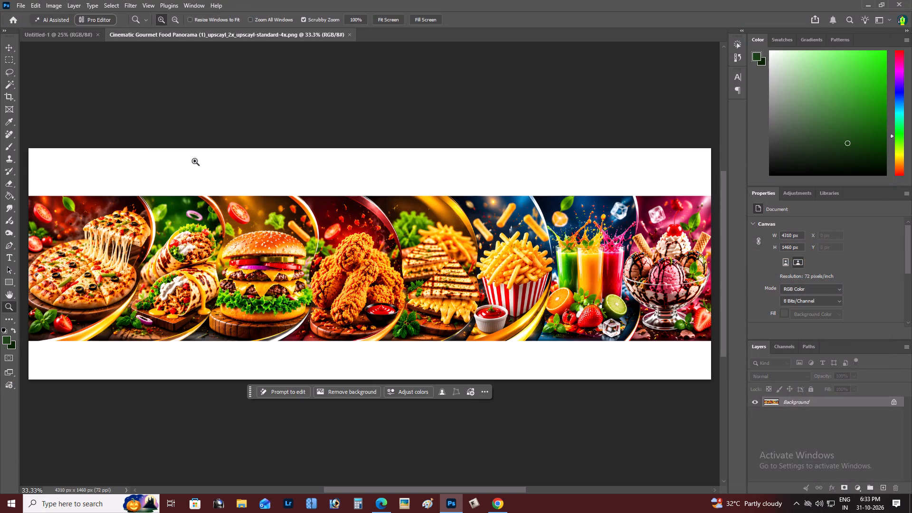
Cut the whole upscaled banner image and close its document without saving.
key("ctrl+a")
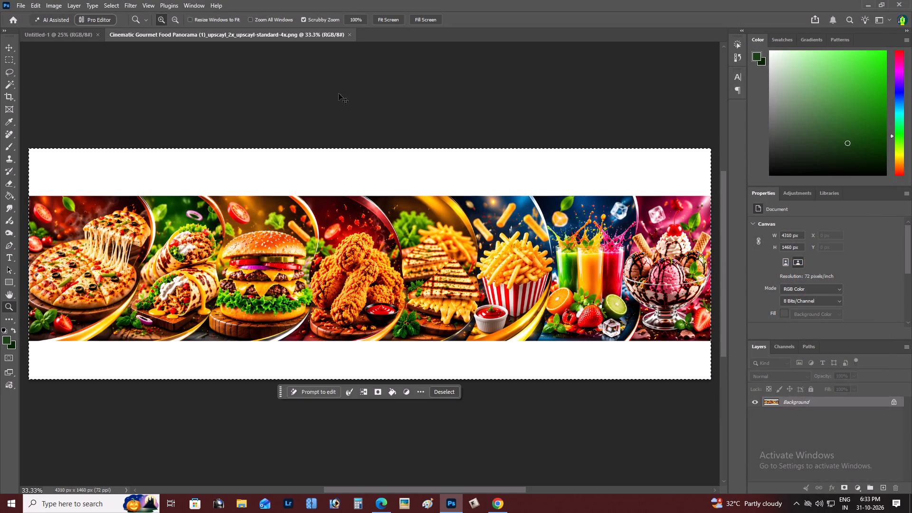
key("ctrl+x")
left_click(354, 37)
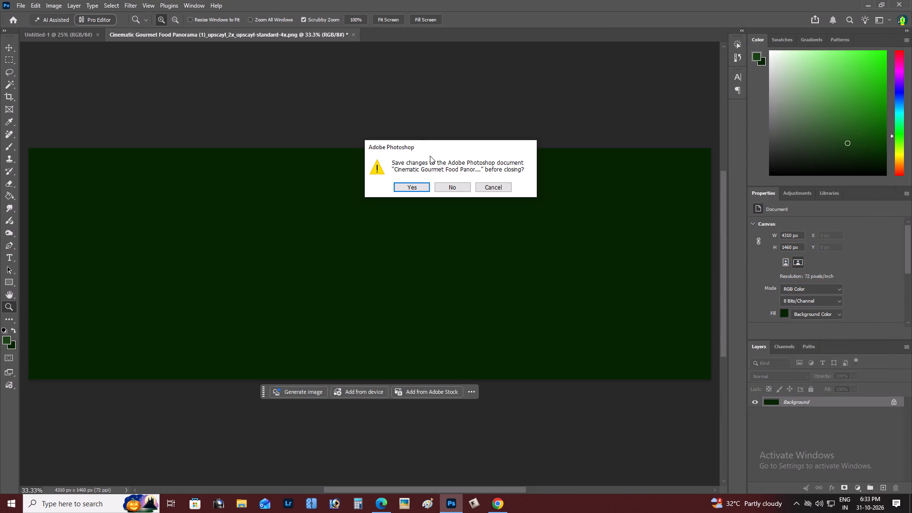
left_click(450, 182)
Paste the banner into Untitled-1, scale it to about 84%, and align it to the canvas's left end, covering the full height.
key("z")
left_click_drag(406, 201, 401, 207, "alt")
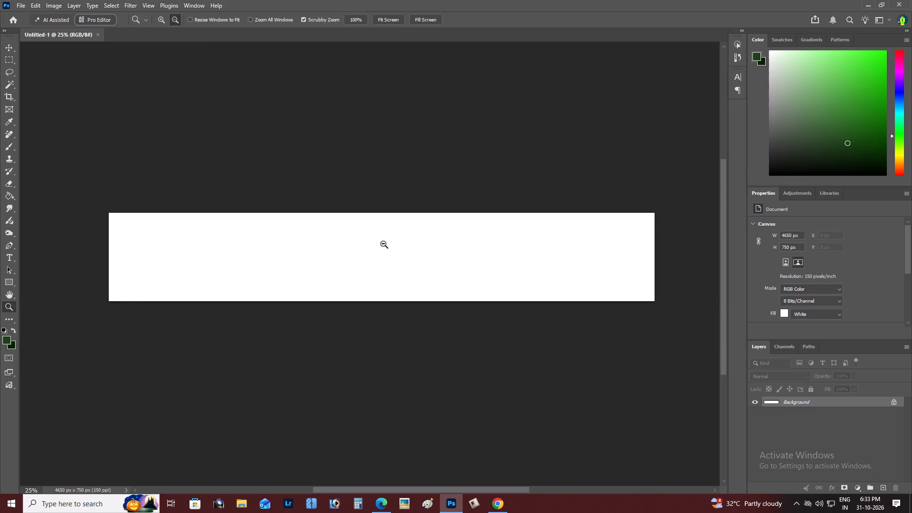
key("ctrl+v")
key("ctrl+t")
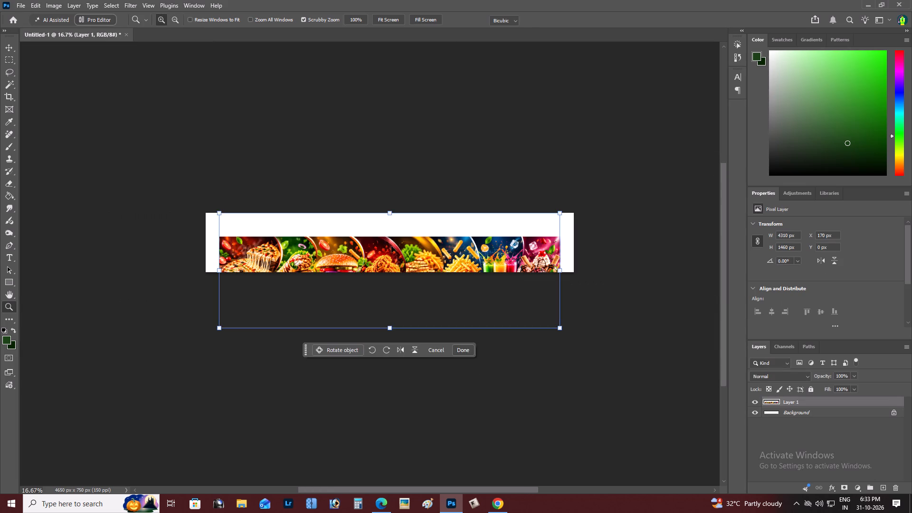
left_click_drag(391, 246, 380, 221)
left_click_drag(548, 182, 535, 193, "alt")
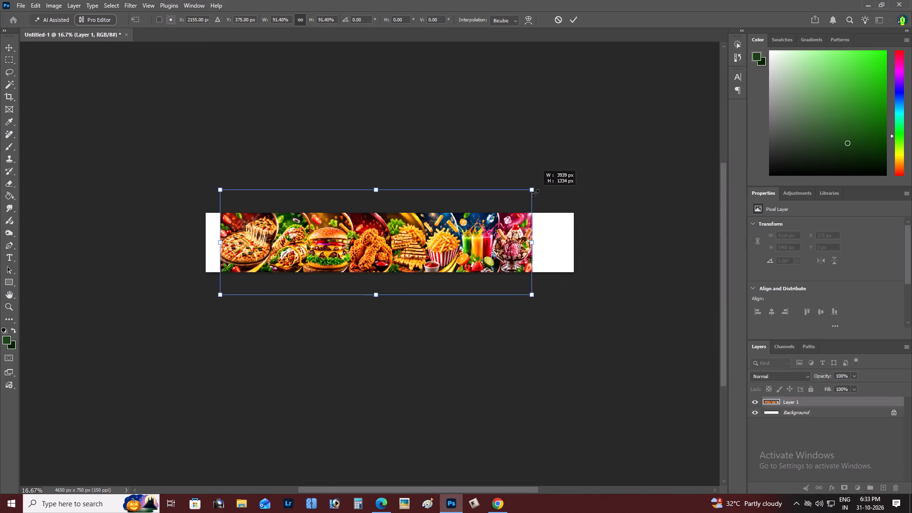
left_click_drag(535, 193, 520, 197, "alt")
left_click_drag(506, 235, 478, 231)
left_click_drag(485, 288, 490, 290)
key("ctrl+Return")
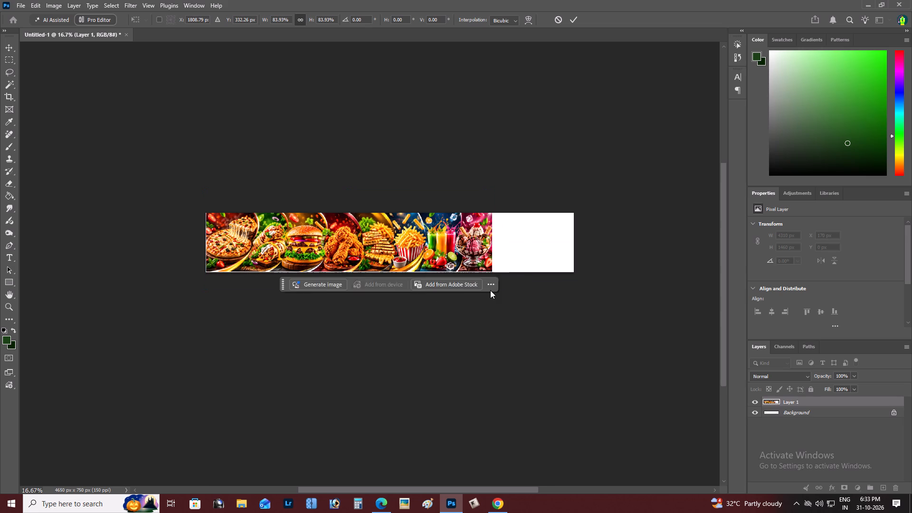
key("v")
key("Down")
key("Down")
key("Down")
key("Down")
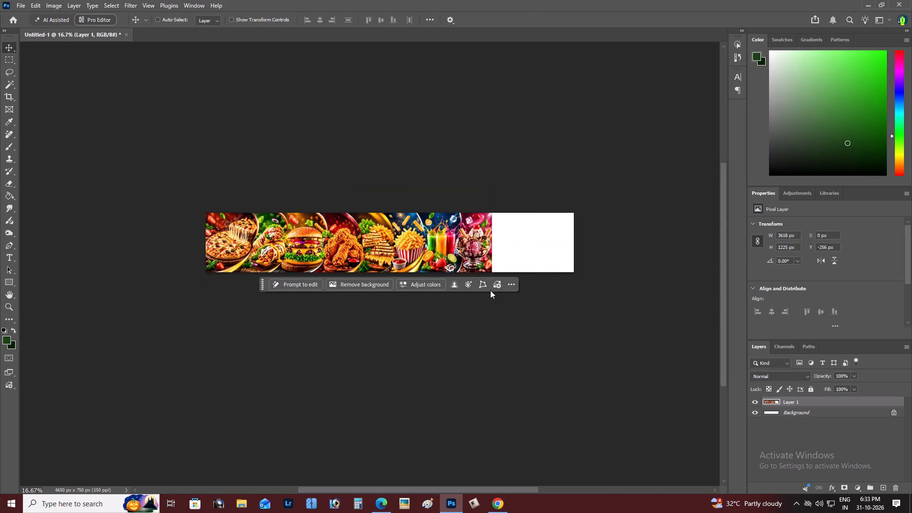
Examine how the placed food banner fits the canvas edges and the remaining blank area.
key("z")
triple_click(453, 245)
key("space")
left_click_drag(453, 245, 463, 248)
left_click(352, 226, "alt")
right_click(352, 226)
double_click(366, 232)
key("space")
left_click_drag(366, 232, 383, 239)
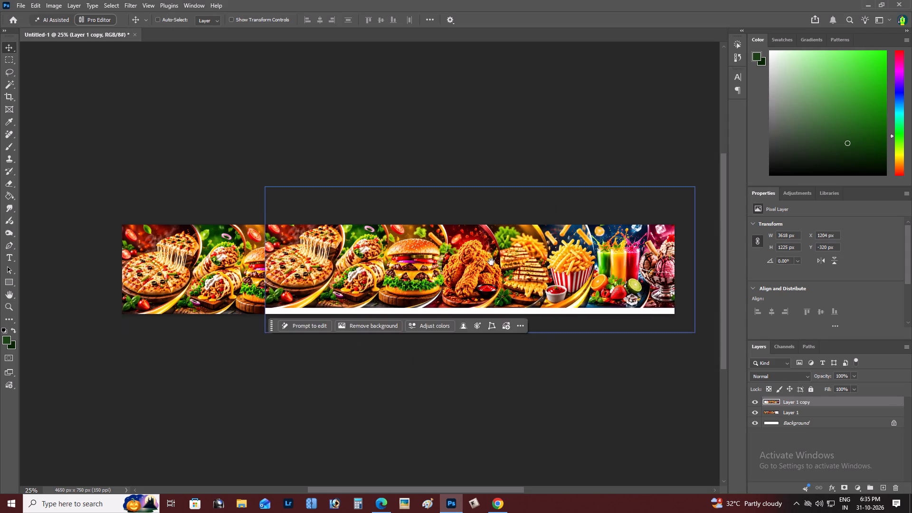
left_click_drag(484, 263, 294, 301)
left_click_drag(294, 303, 313, 310)
key("space")
key("space")
left_click_drag(270, 318, 385, 319)
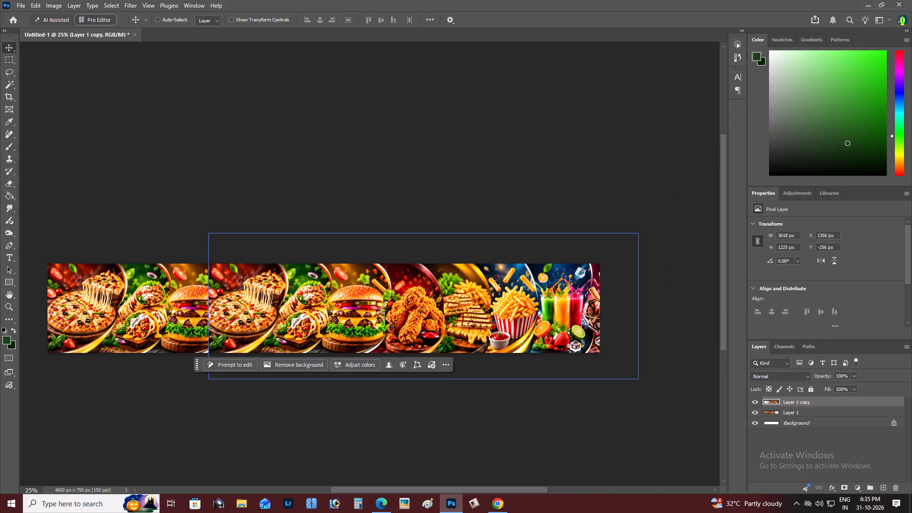
Send the duplicated banner layer one level back, beneath the original banner layer.
key("ctrl+bracketleft")
Nudge the duplicate banner rightward to X 3566 px so its pizza and wrap panels follow the original's ice cream panel.
key("v")
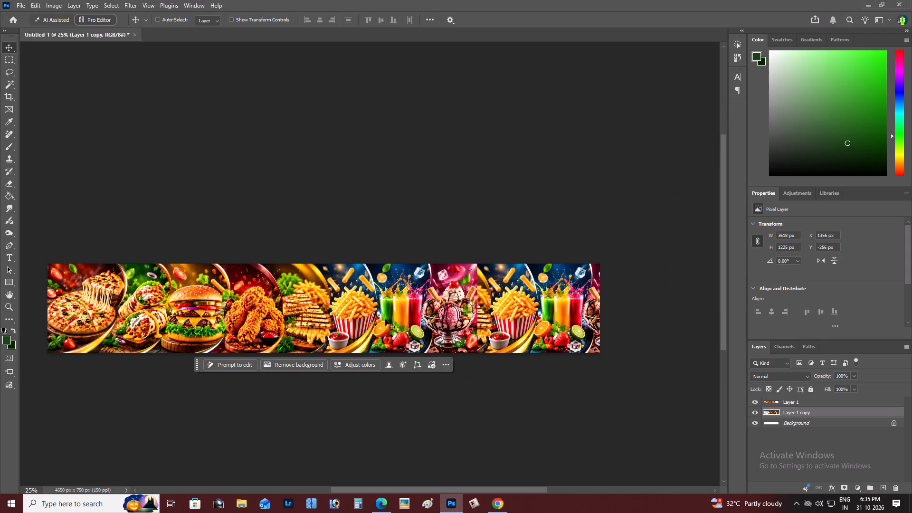
key("shift+Right")
key("shift+Right")
key("shift+Right")
key("shift+Right")
key("shift+Right")
key("shift+Right")
key("shift+Right")
key("shift+Right")
key("shift+Right")
key("shift+Right")
key("shift+Right")
key("shift+Right")
key("shift+Right")
key("shift+Right")
key("shift+Right")
key("shift+Right")
key("shift+Right")
key("shift+Right")
key("shift+Right")
key("shift+Right")
key("shift+Right")
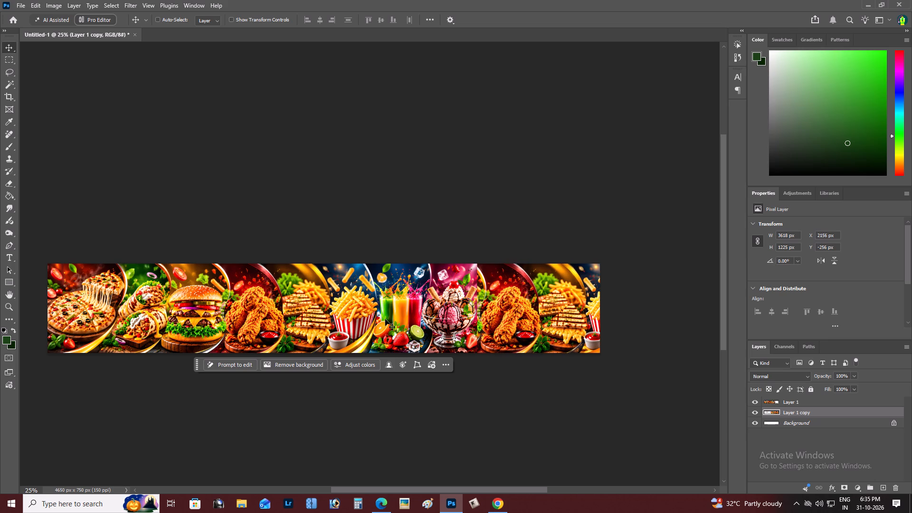
key("shift+Right")
key("shift+Right")
key("shift+Right")
key("shift+Right")
key("shift+Right")
key("shift+Right")
key("shift+Right")
key("shift+Right")
key("shift+Right")
key("shift+Right")
key("shift+Right")
key("shift+Right")
key("shift+Right")
key("shift+Right")
key("shift+Right")
key("shift+Right")
key("shift+Right")
key("shift+Right")
key("shift+Right")
key("shift+Right")
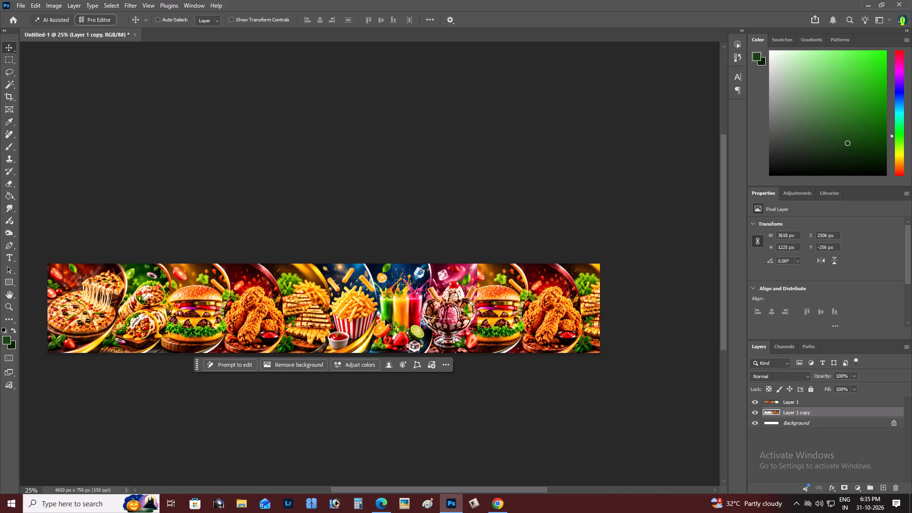
key("shift+Right")
key("shift+Right")
key("shift+Right")
key("shift+Right")
key("shift+Right")
key("shift+Right")
key("shift+Right")
key("shift+Right")
key("shift+Right")
key("shift+Right")
key("shift+Right")
key("shift+Right")
key("shift+Right")
key("shift+Right")
key("shift+Right")
key("shift+Right")
key("shift+Right")
key("shift+Right")
key("shift+Right")
key("shift+Right")
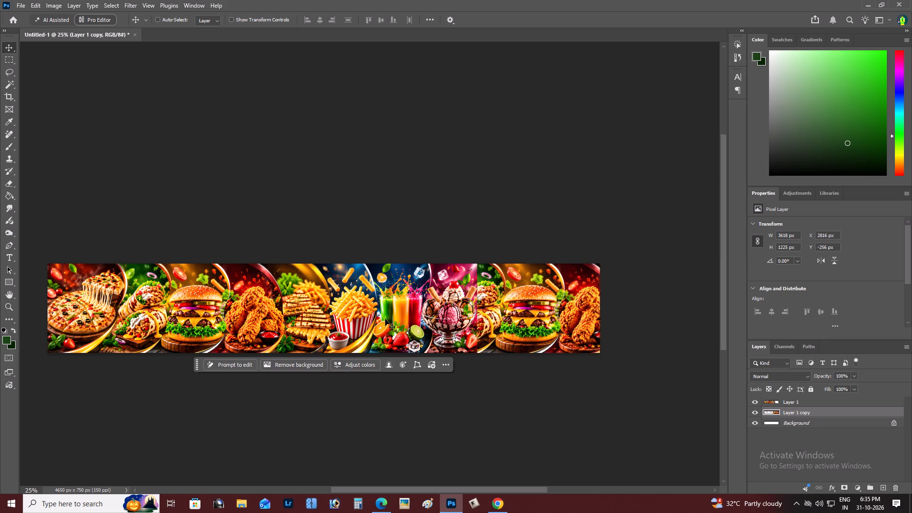
key("shift+Right")
key("shift+Right")
key("shift+Right")
key("shift+Right")
key("shift+Right")
key("shift+Right")
key("shift+Right")
key("shift+Right")
key("shift+Right")
key("shift+Right")
key("shift+Right")
key("shift+Right")
key("shift+Right")
key("shift+Right")
key("shift+Right")
key("shift+Right")
key("shift+Right")
key("shift+Right")
key("shift+Right")
key("shift+Right")
key("shift+Right")
key("shift+Right")
key("shift+Right")
key("shift+Right")
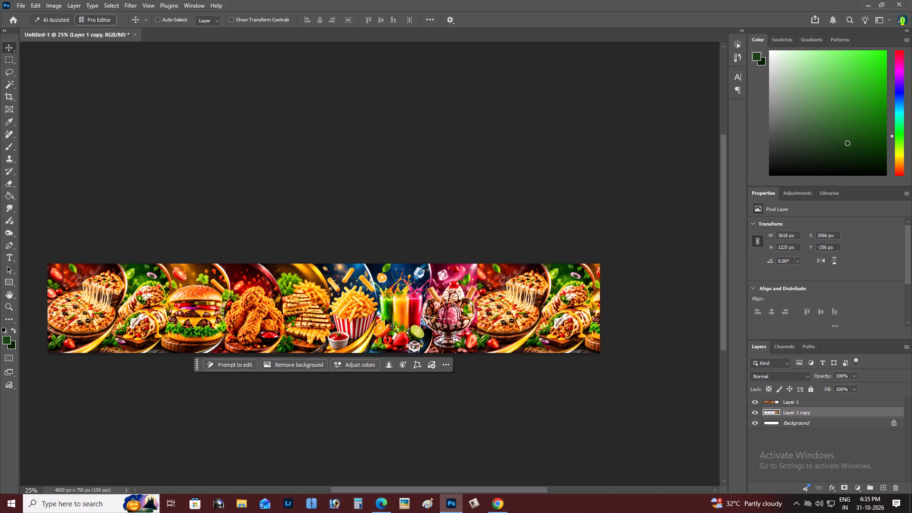
Nudge the duplicate banner layer horizontally to X 3616 px, refining its join with the ice cream panel.
key("shift+Left")
key("shift+Left")
key("shift+Left")
key("shift+Left")
key("shift+Left")
key("shift+Right")
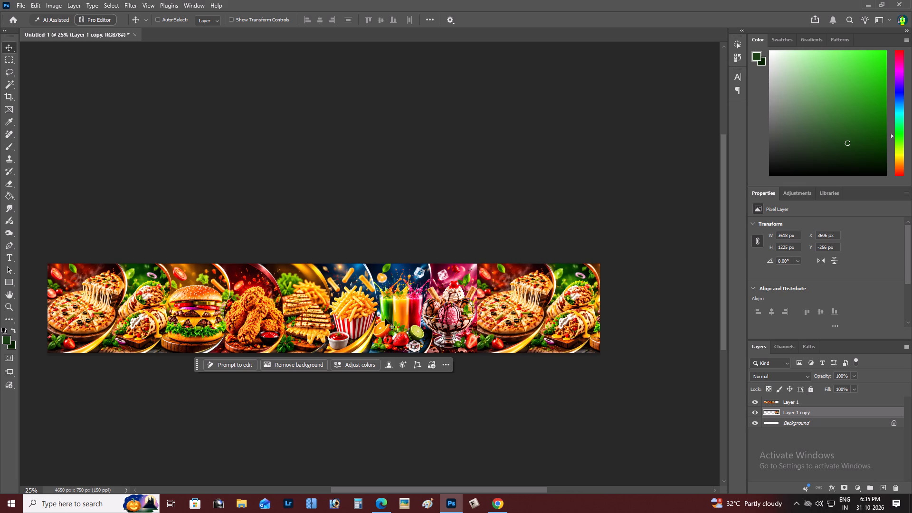
key("shift+Right")
key("shift+Right")
key("shift+Right")
key("shift+Left")
key("shift+Left")
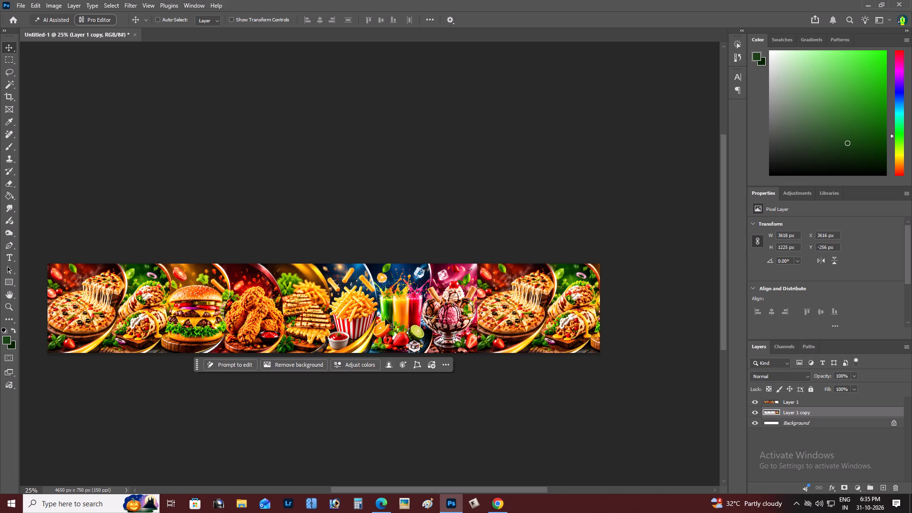
Examine the full-width food banner in close and whole views, checking the join between the original and duplicated panels.
key("z")
left_click(407, 318, "alt")
right_click(440, 318)
double_click(459, 324)
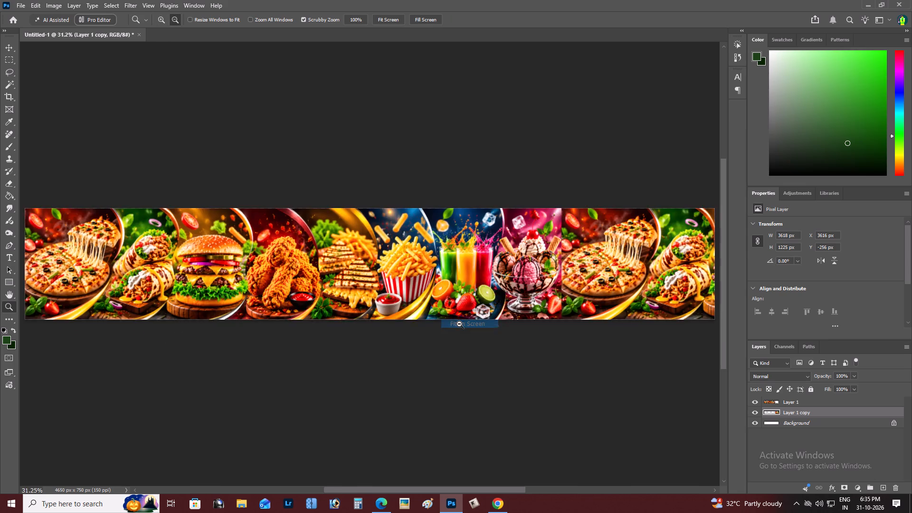
key("space")
key("space")
key("space")
key("space")
key("space")
key("space")
key("space")
key("space")
key("space")
key("space")
key("space")
left_click_drag(459, 324, 488, 344)
key("z")
left_click(378, 275, "alt")
right_click(378, 275)
double_click(395, 282)
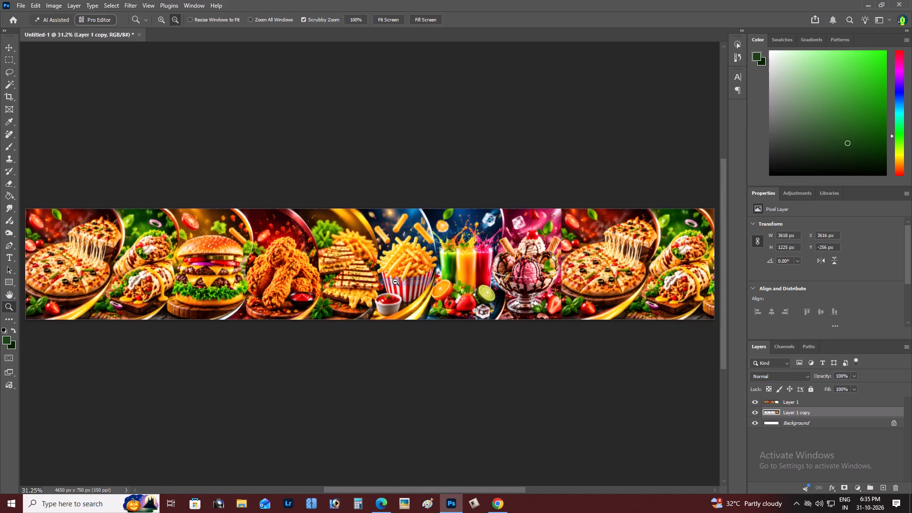
key("space")
left_click_drag(395, 282, 402, 286)
key("z")
left_click(393, 281, "alt")
Start saving the banner document and browse to Branding > BYTZO MYD > new on the Kaviya Digital Printers (D:) drive.
key("ctrl+shift+s")
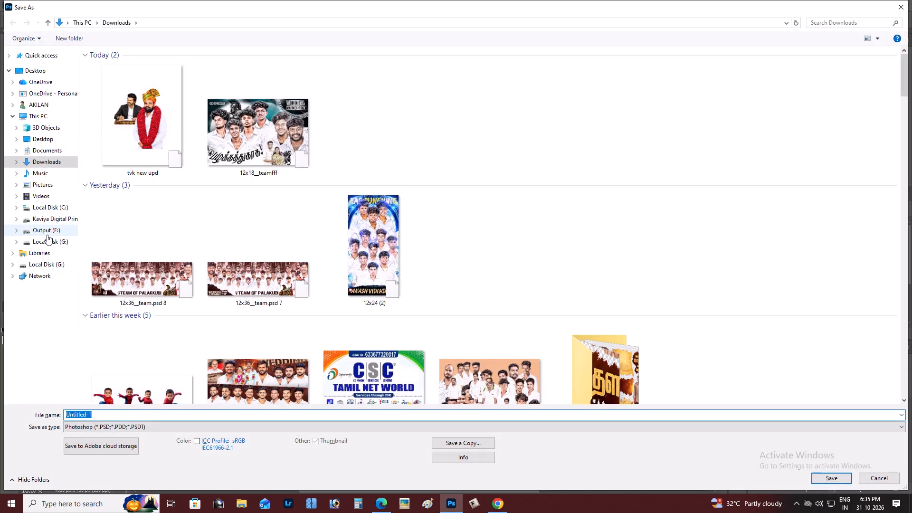
left_click(47, 234)
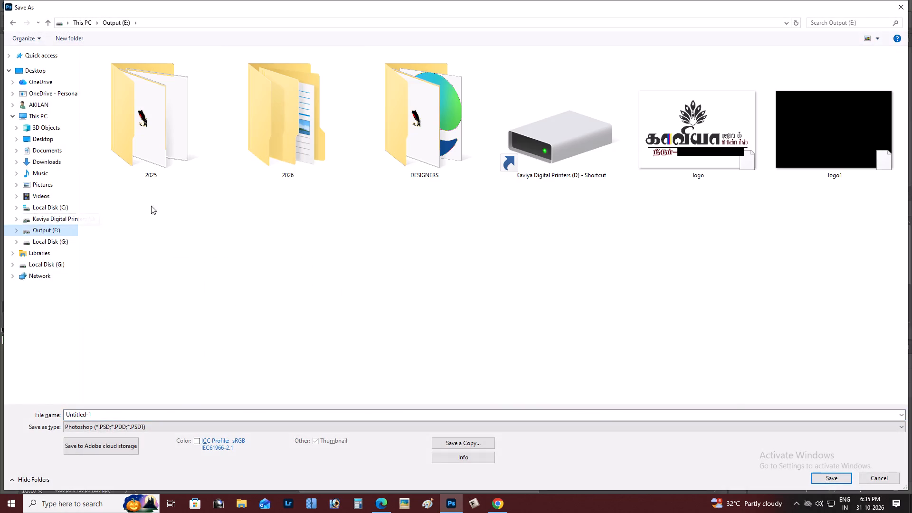
left_click(54, 221)
double_click(139, 259)
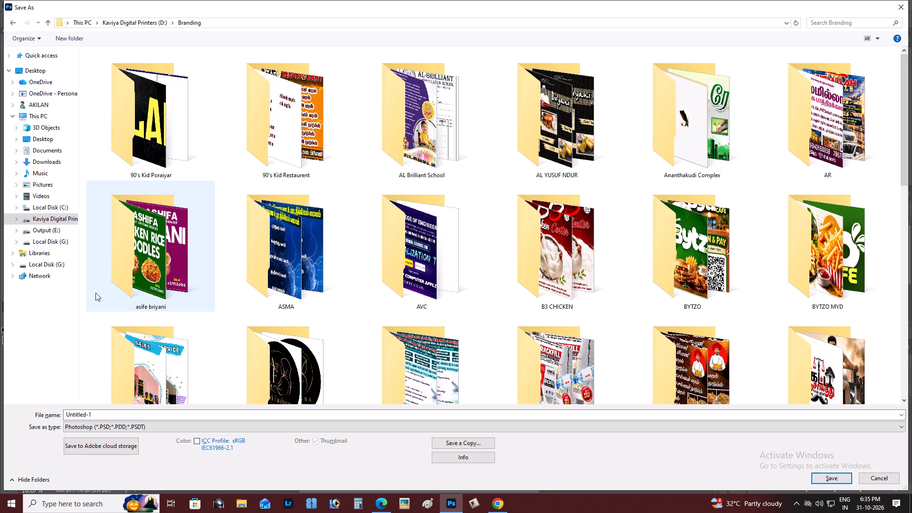
double_click(866, 234)
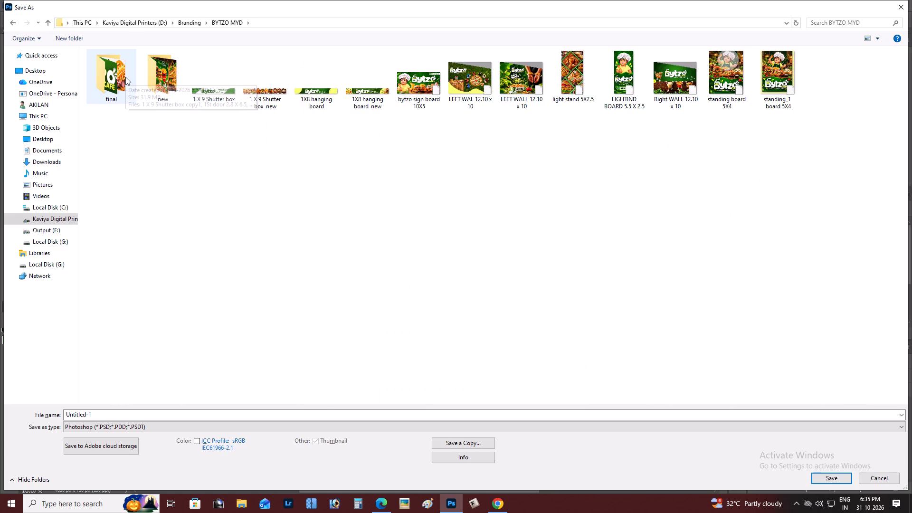
double_click(163, 75)
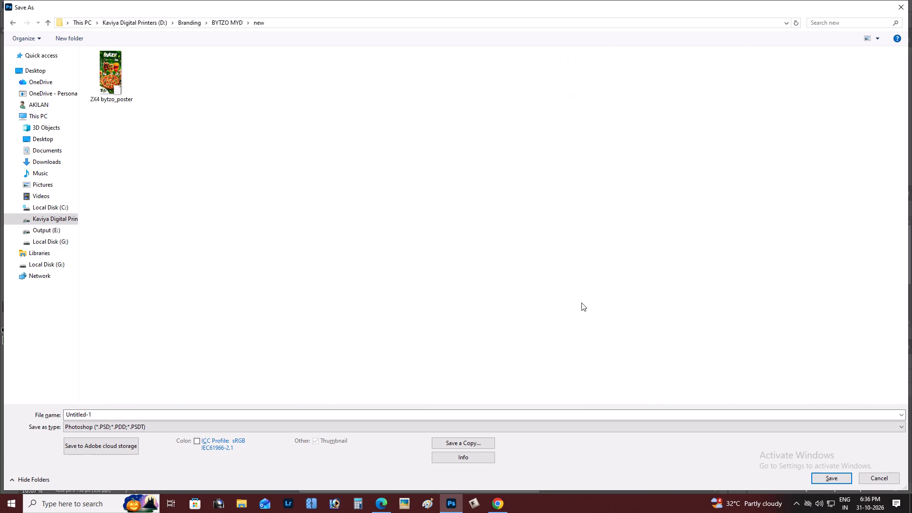
Switch to saving a copy as JPEG and browse to the Branding folder on the Kaviya Digital Printers (D:) drive.
left_click(466, 438)
left_click(446, 417)
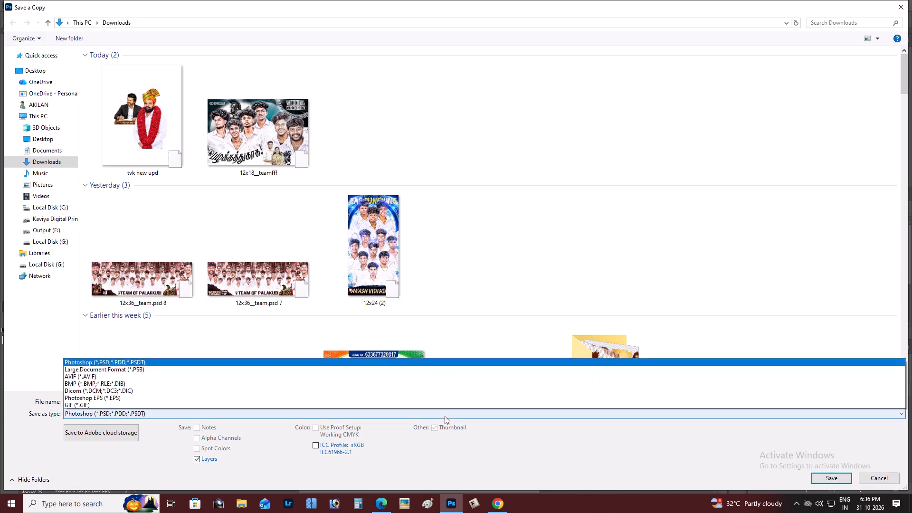
left_click(376, 287)
left_click(29, 215)
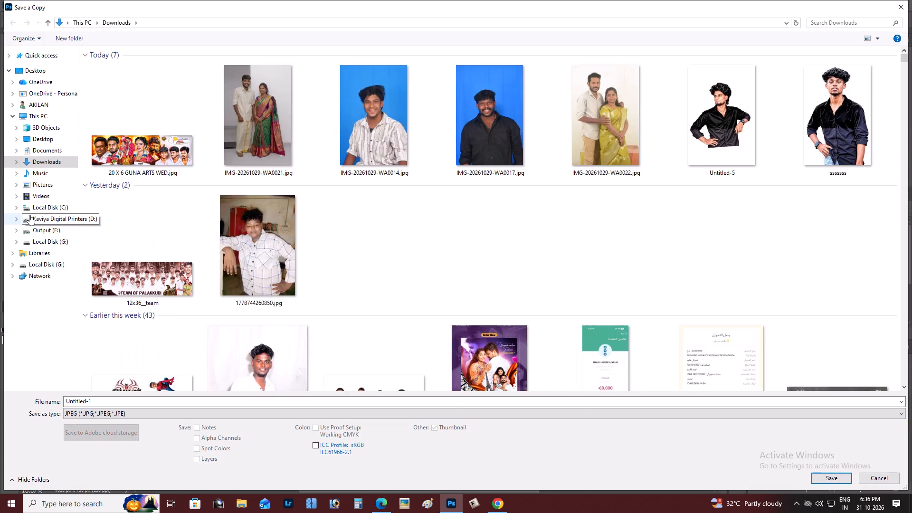
left_click(308, 129)
double_click(170, 231)
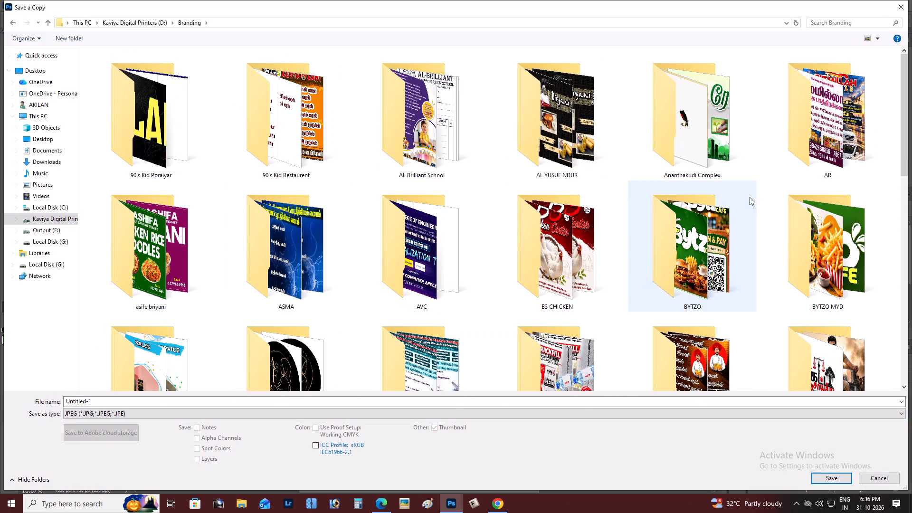
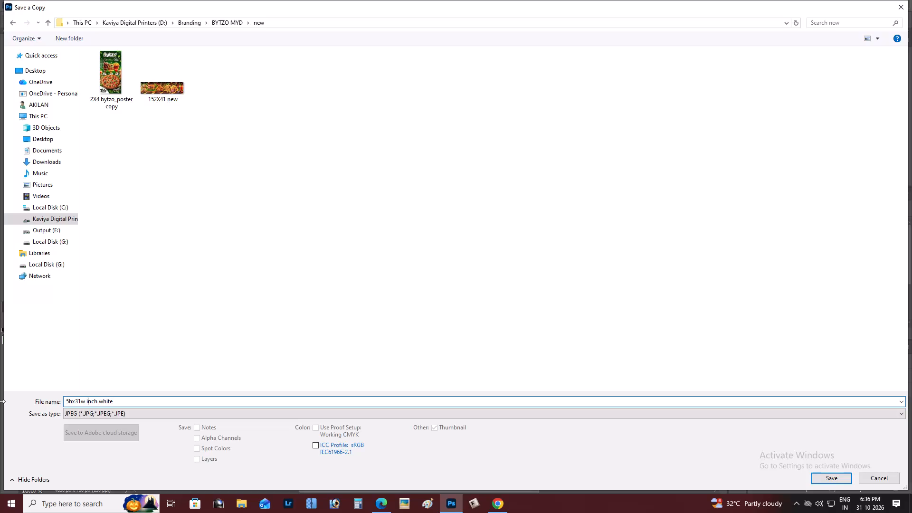
Name the JPEG copy "5hx31w new" in the BYTZO MYD > new folder.
key("BackSpace")
key("BackSpace")
key("BackSpace")
key("BackSpace")
key("BackSpace")
key("BackSpace")
key("BackSpace")
key("BackSpace")
key("BackSpace")
key("BackSpace")
key("BackSpace")
key("space")
type("new")
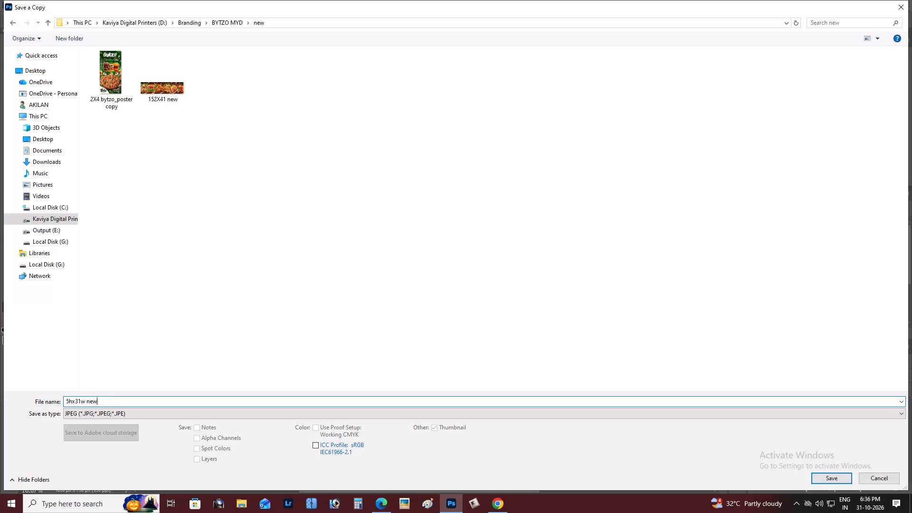
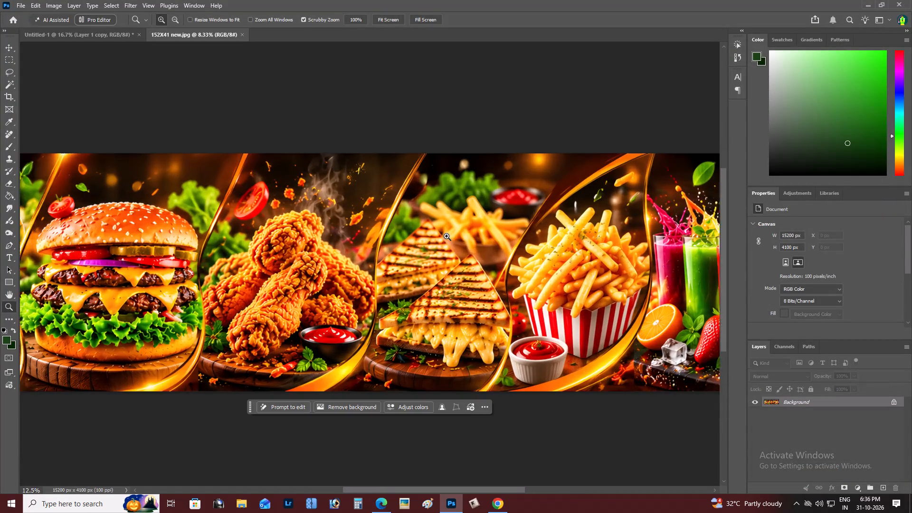
Save a JPEG copy of the food banner over the existing "152X41 new" file in the BYTZO MYD > new folder.
right_click(446, 236)
left_click(456, 239)
key("ctrl+shift+s")
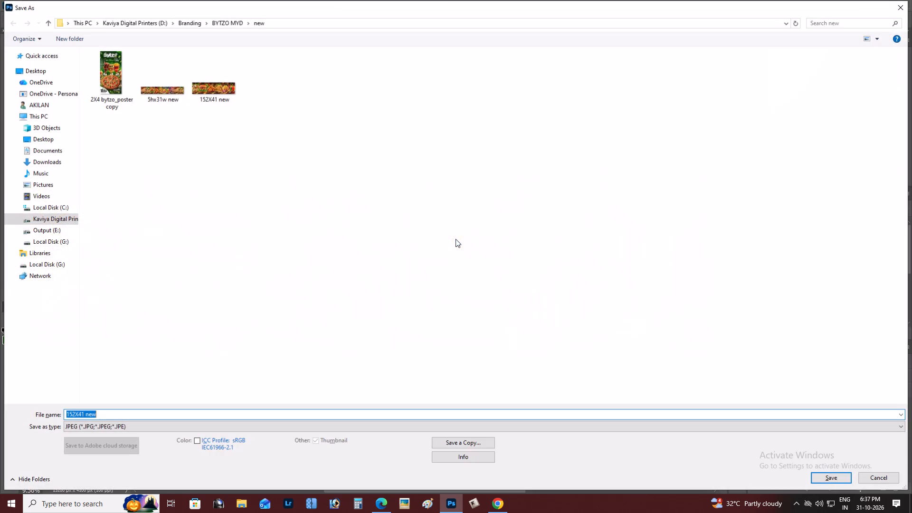
left_click(452, 443)
left_click(430, 410)
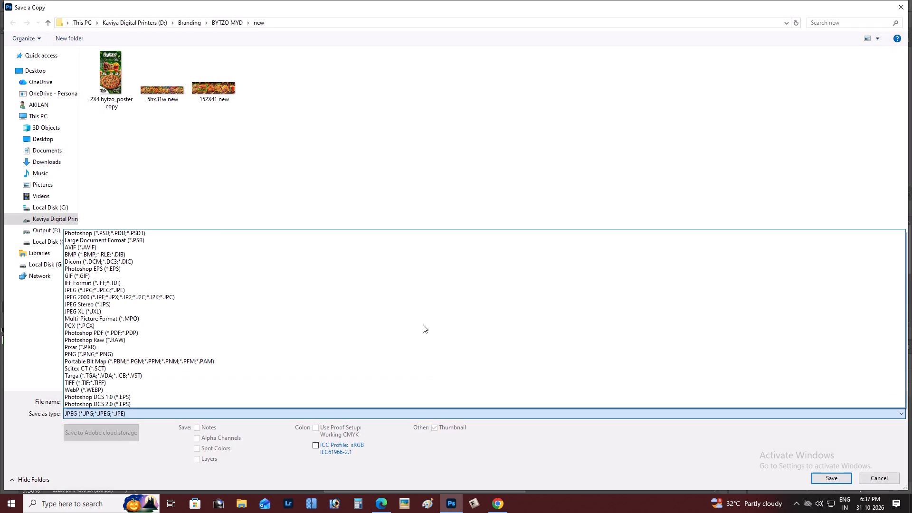
left_click(442, 292)
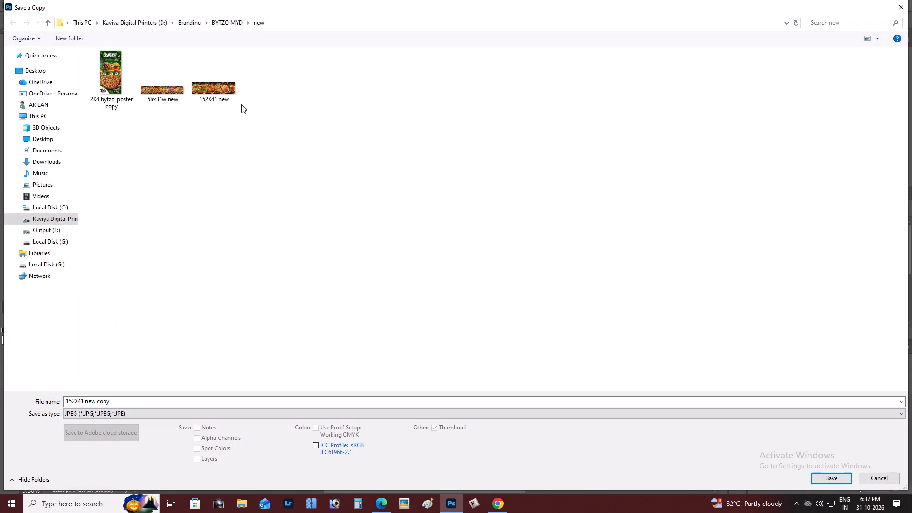
left_click(241, 104)
left_click(224, 91)
left_click(833, 477)
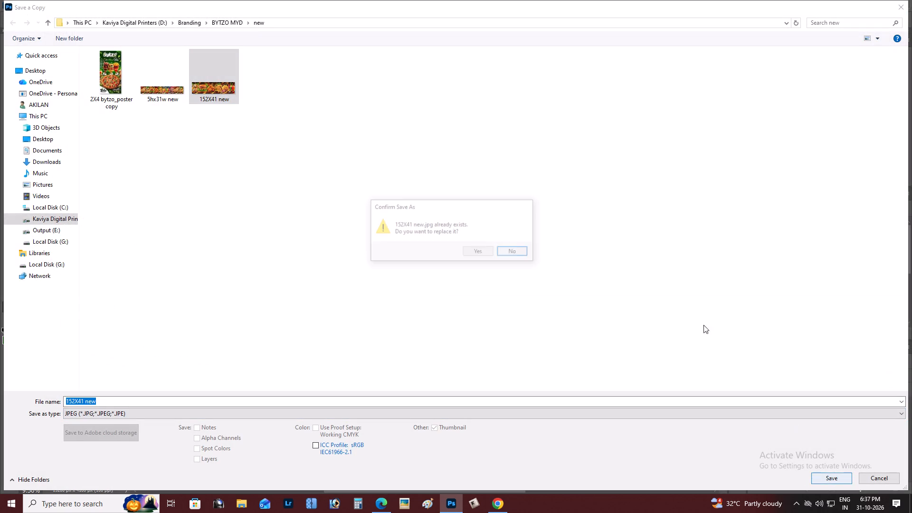
left_click(472, 250)
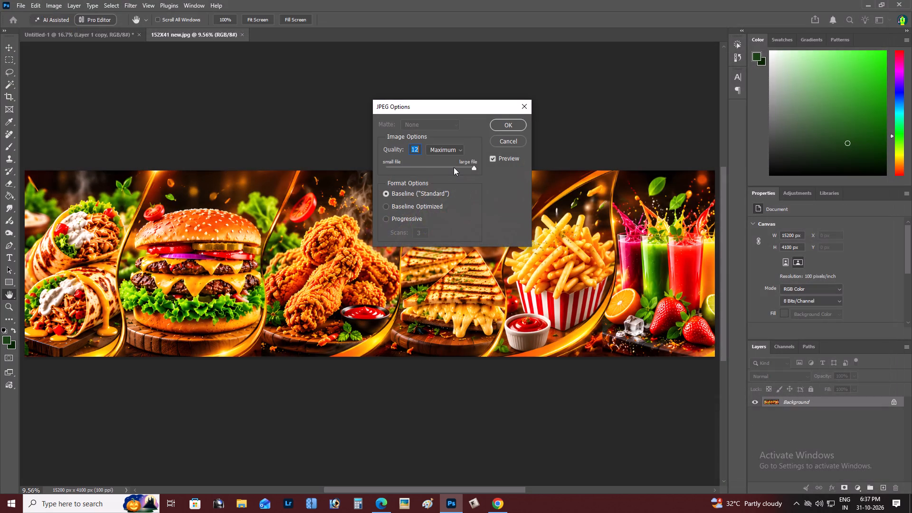
Set the JPEG image quality to 10 (Maximum) for the saved banner copy.
left_click(456, 168)
left_click(451, 167)
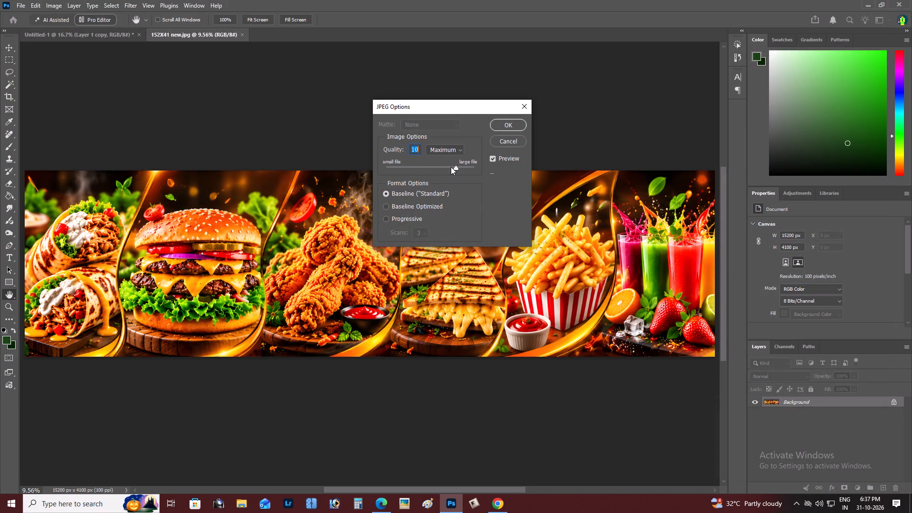
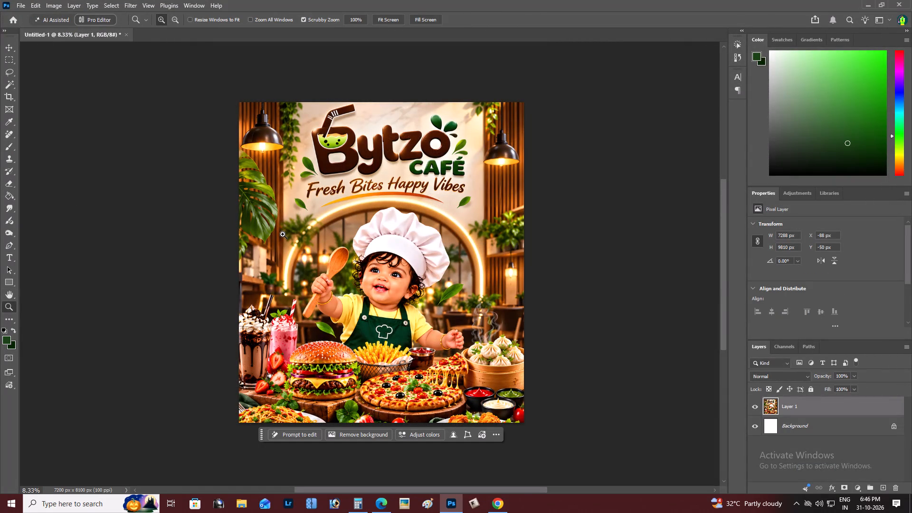
Save the artwork as a JPEG copy again, replacing "72X81 new", with Maximum quality 12.
key("ctrl+s")
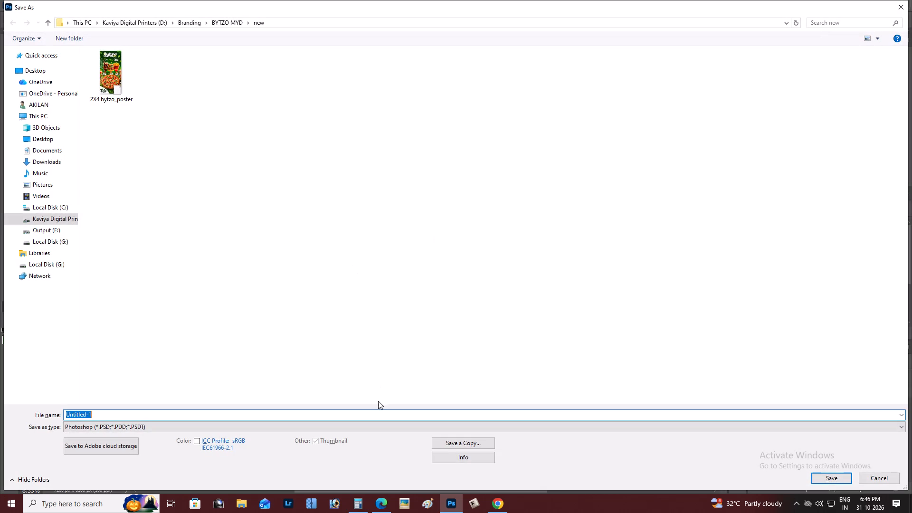
left_click(447, 441)
left_click(437, 416)
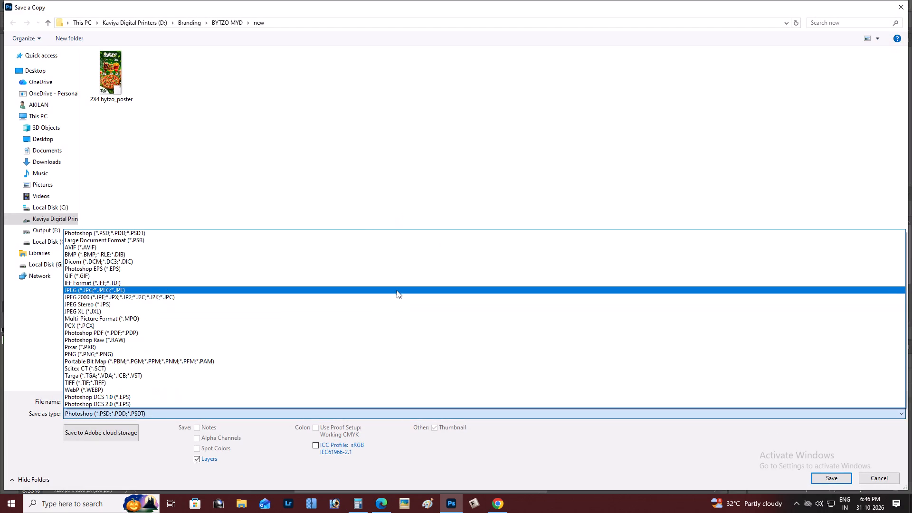
left_click(397, 290)
left_click(208, 85)
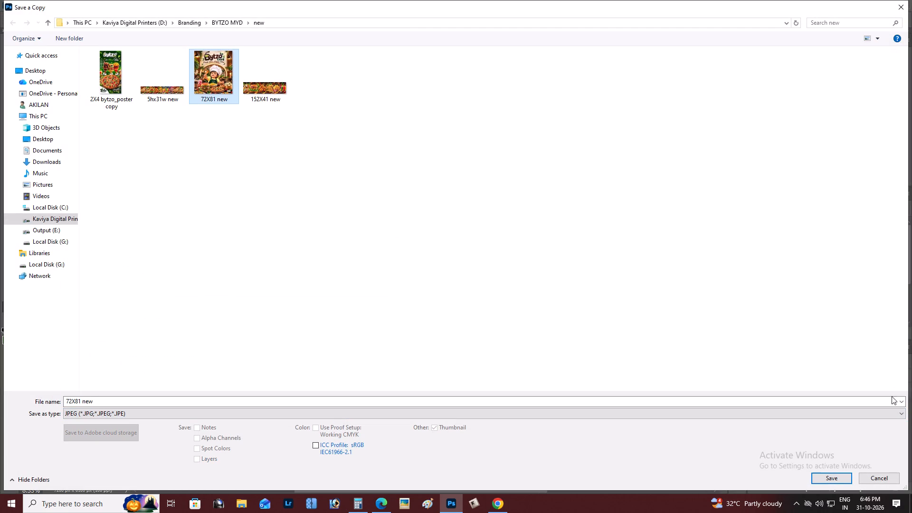
left_click(842, 477)
left_click(472, 252)
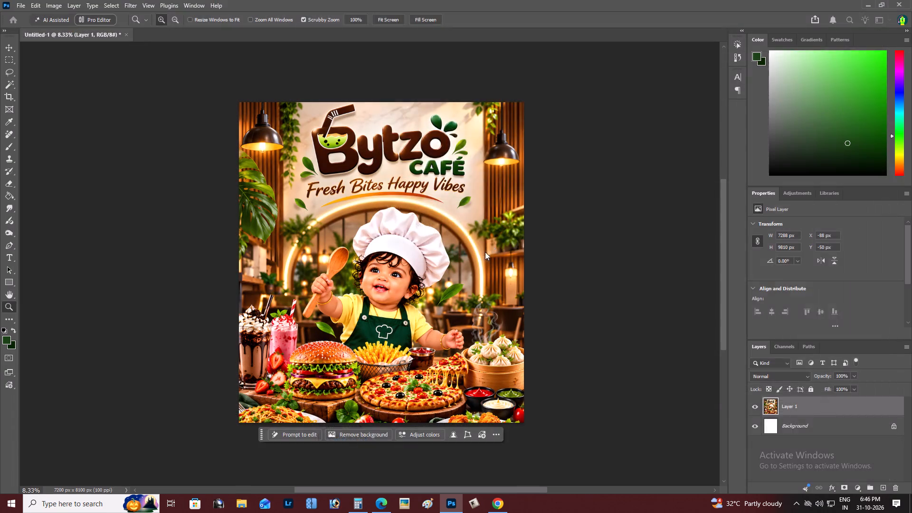
left_click_drag(457, 170, 503, 168)
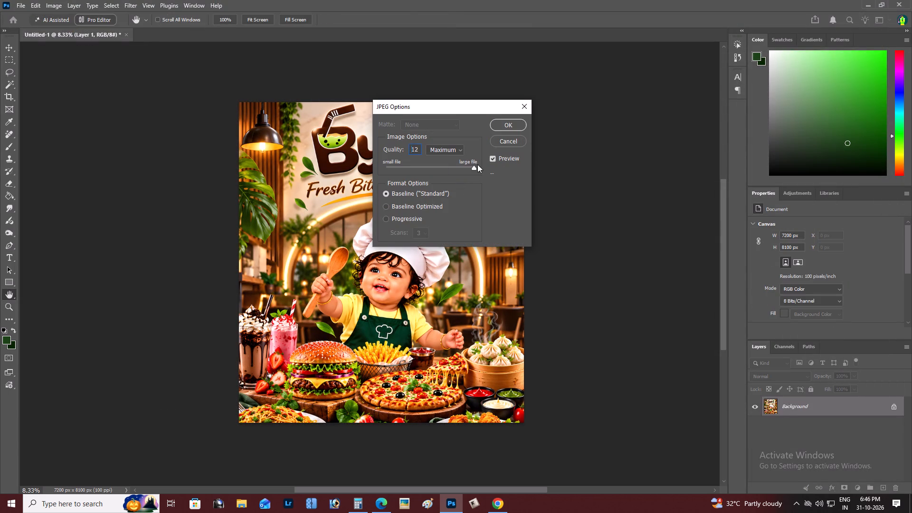
left_click_drag(476, 168, 515, 164)
left_click(511, 126)
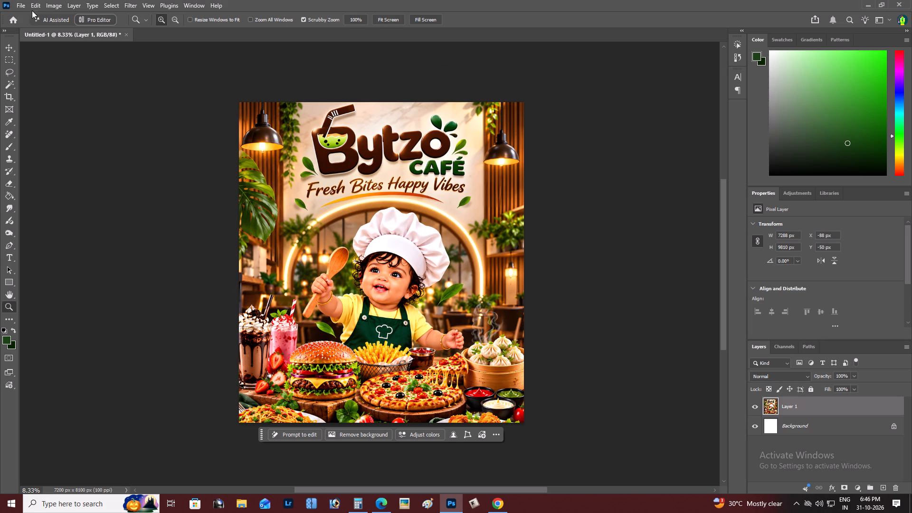
Close the untitled artwork document without saving its changes.
left_click(127, 35)
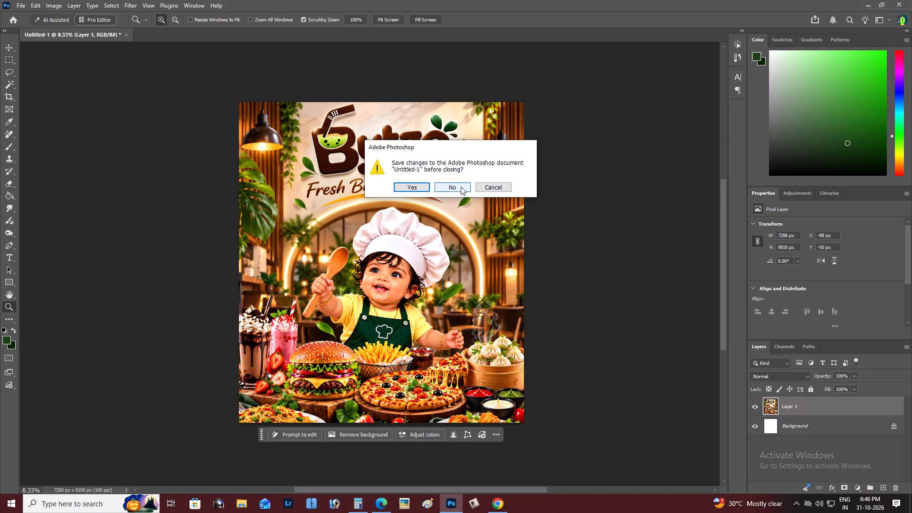
left_click(461, 187)
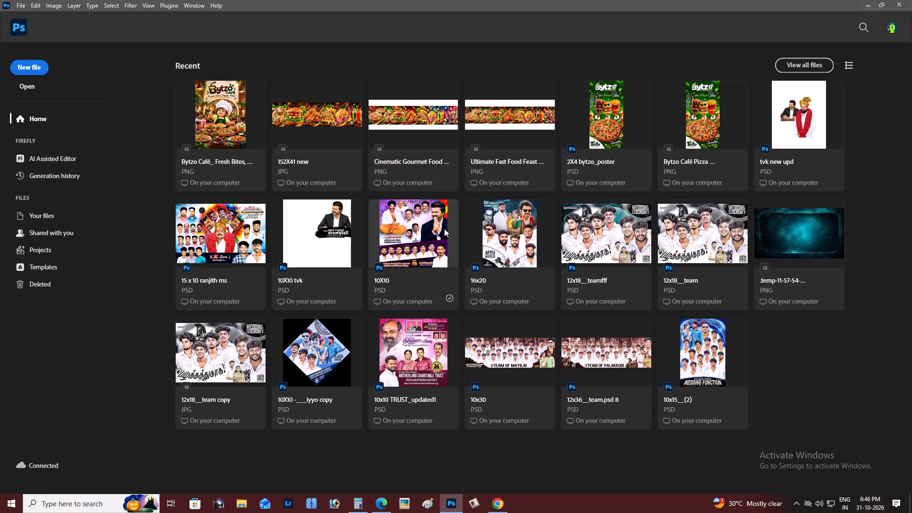
Bring up the file selection for opening an existing artwork.
key("ctrl+o")
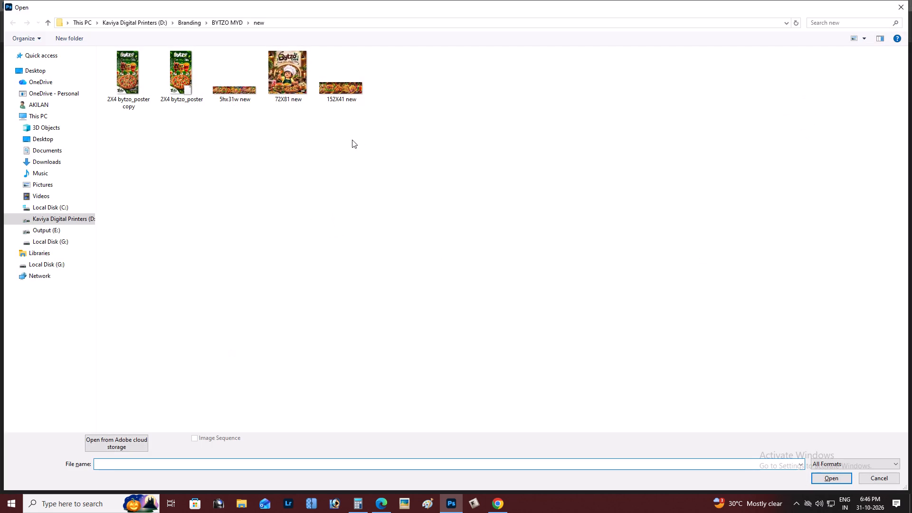
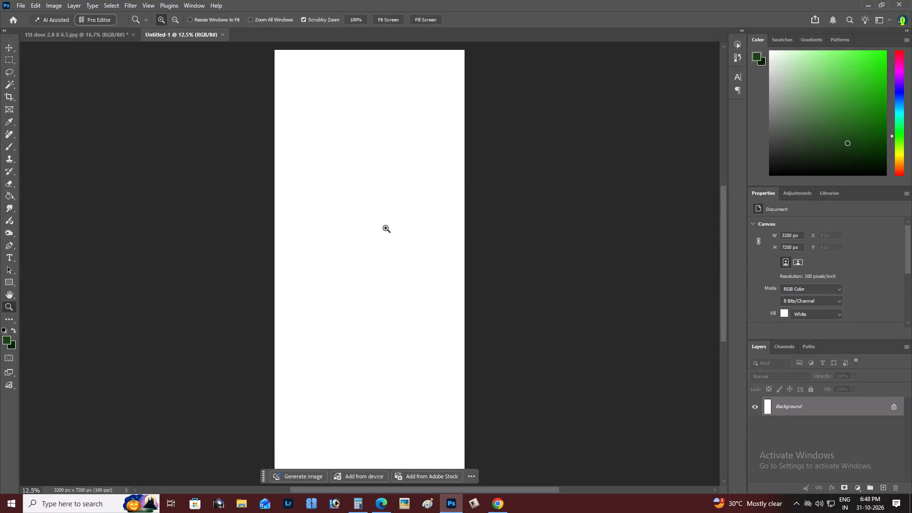
Paste the Bytzo Cafe clock tower image into the blank document and scale it to about 163% to fill the canvas.
key("ctrl+v")
key("z")
left_click(383, 252, "alt")
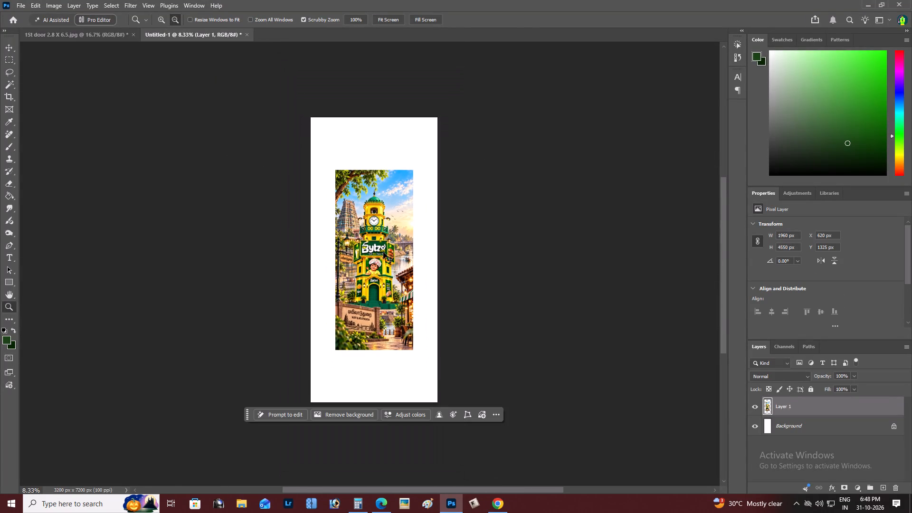
key("ctrl+t")
left_click_drag(417, 172, 460, 129, "alt")
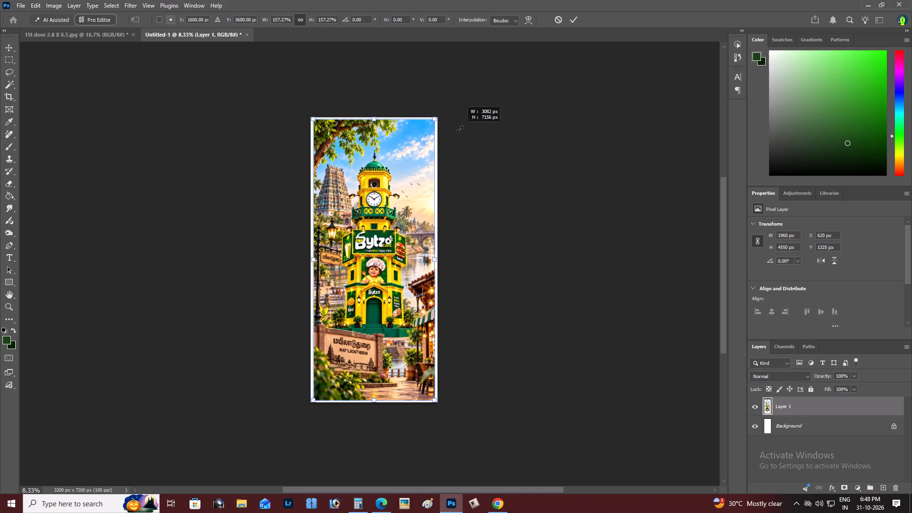
left_click_drag(460, 129, 467, 126, "alt")
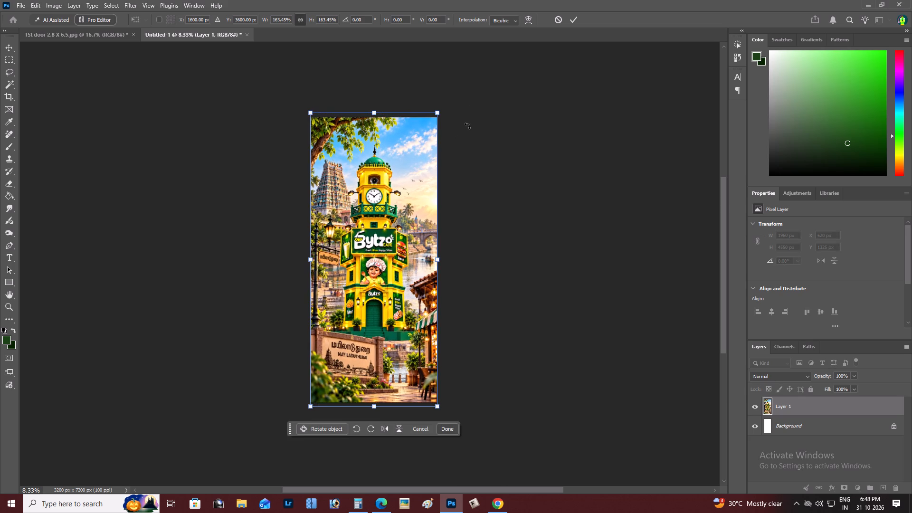
key("ctrl+Return")
key("z")
double_click(344, 207)
key("space")
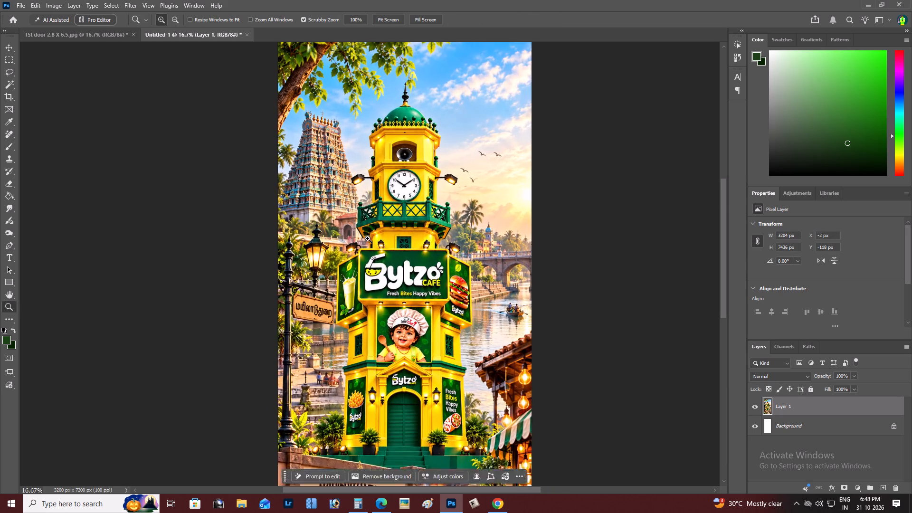
left_click_drag(368, 238, 358, 238)
left_click(388, 282, "alt")
right_click(388, 279)
left_click(397, 283)
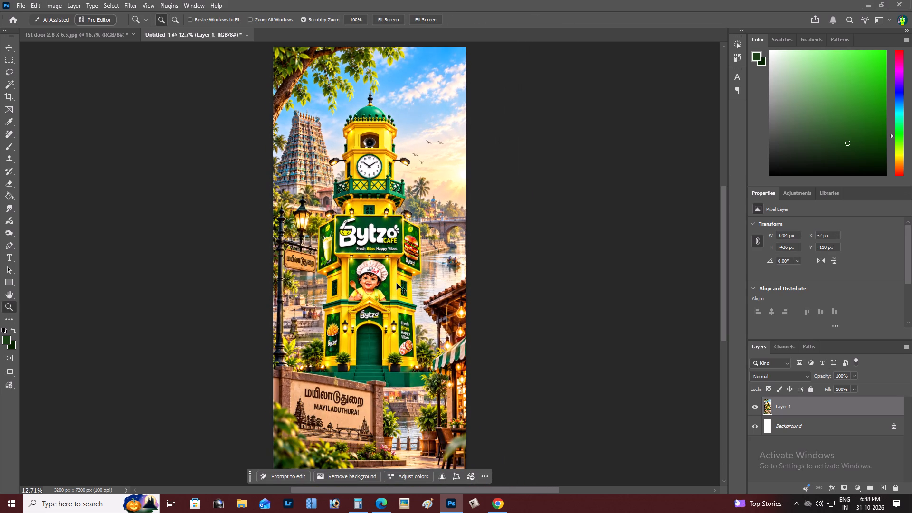
Start saving a copy of the clock tower artwork, choosing the "new" folder inside Branding > BYTZO MYD as its destination.
key("ctrl+shift+s")
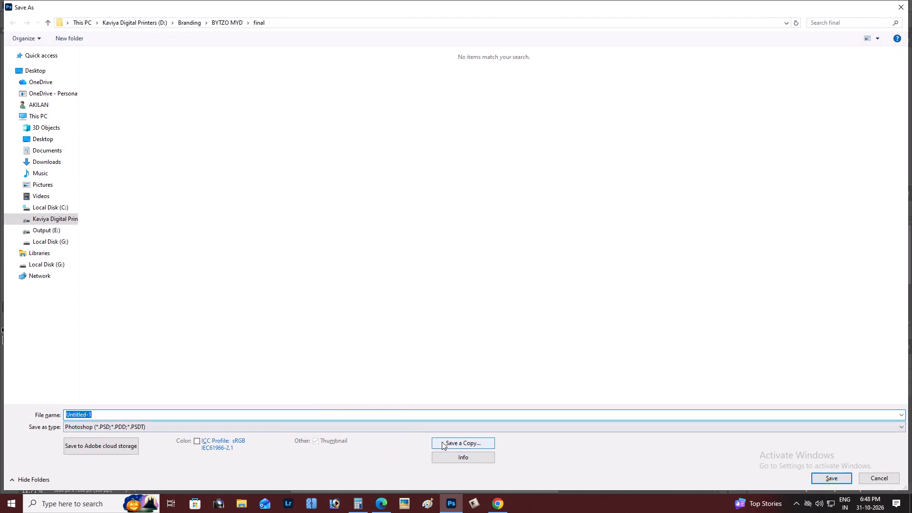
left_click(442, 442)
left_click(369, 413)
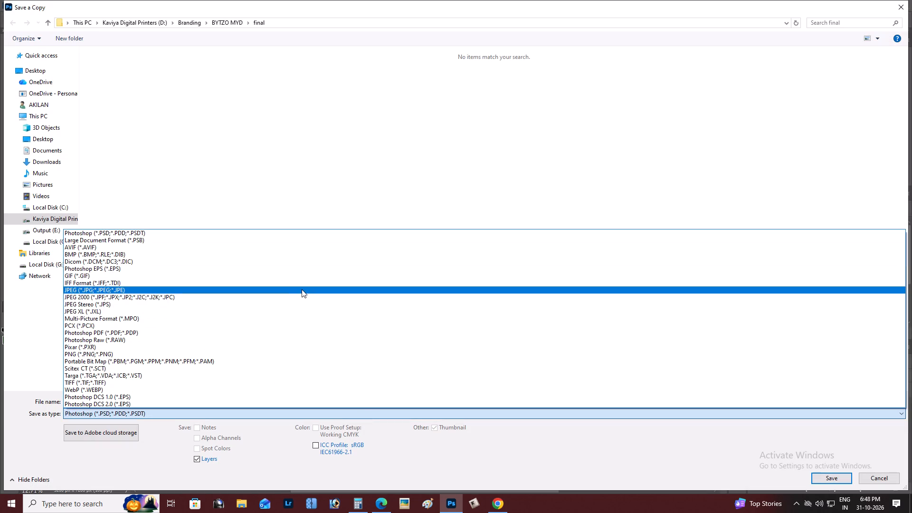
left_click_drag(302, 289, 316, 298)
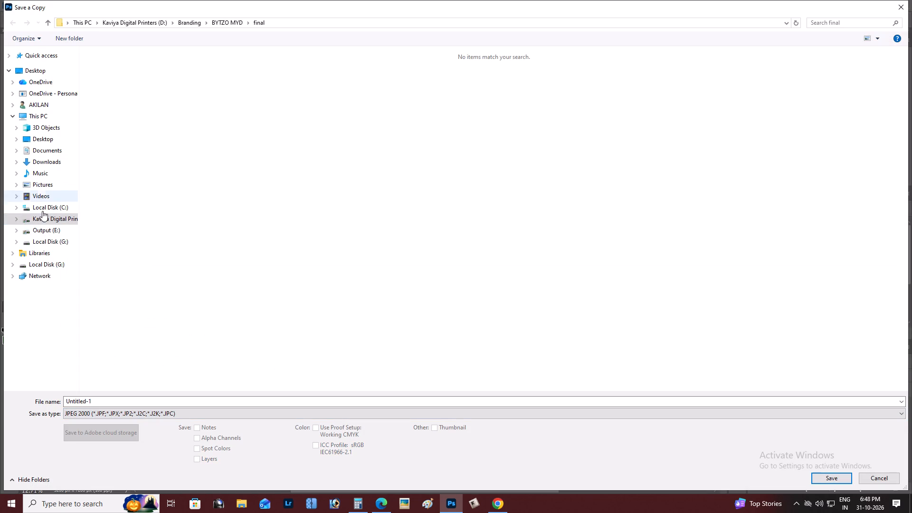
left_click(35, 218)
left_click(430, 213)
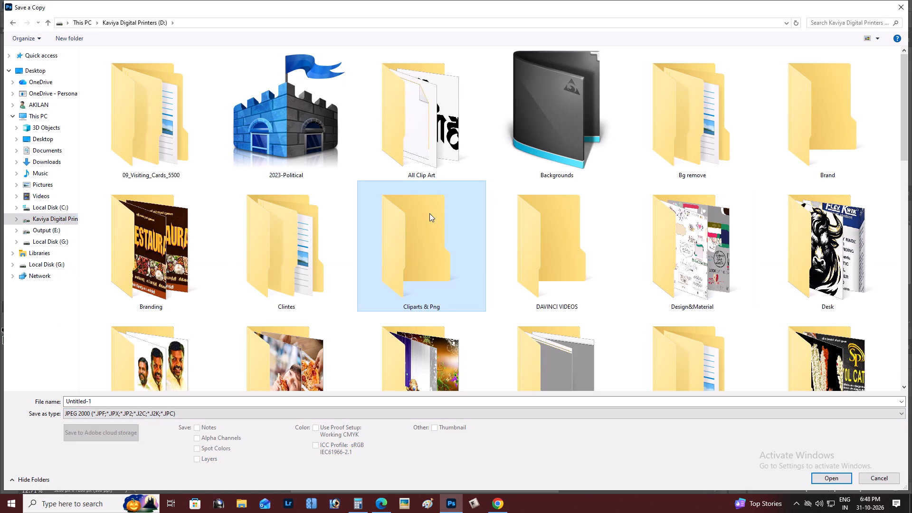
left_click_drag(911, 113, 911, 179)
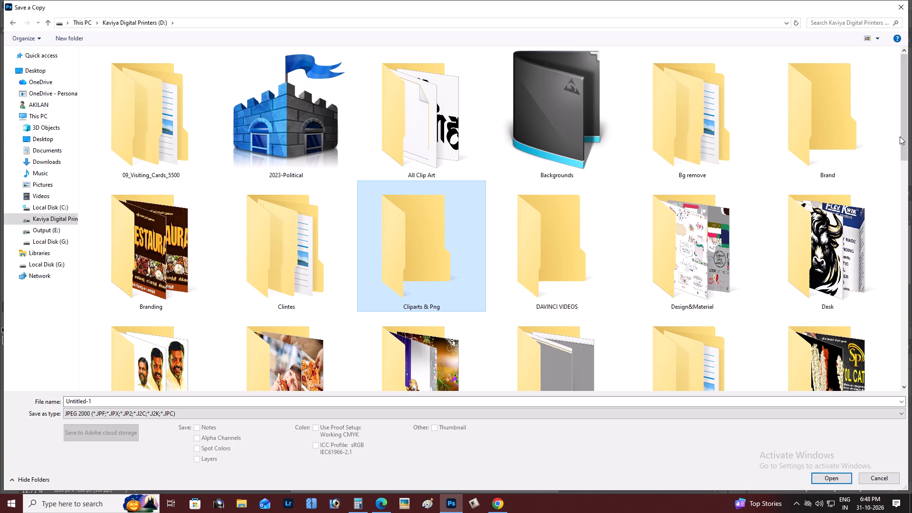
left_click_drag(909, 141, 911, 182)
double_click(180, 233)
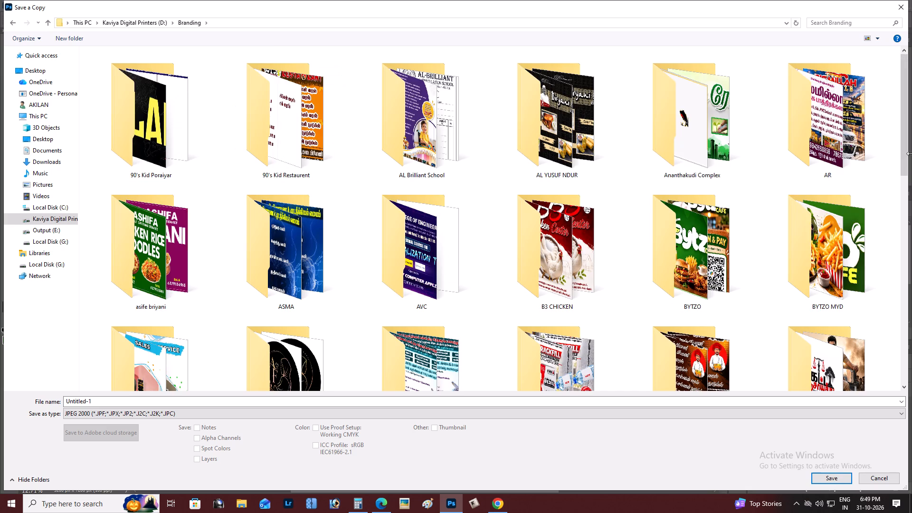
double_click(832, 297)
double_click(119, 95)
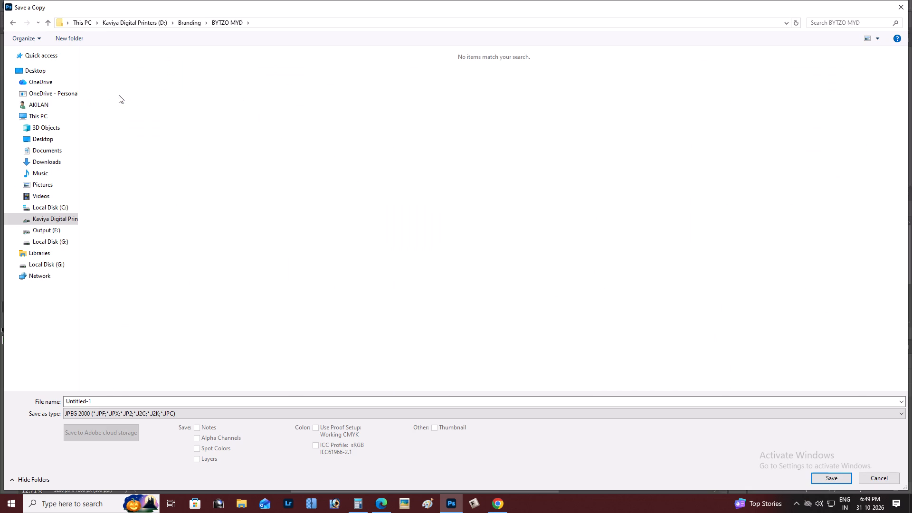
left_click(221, 410)
left_click(243, 34)
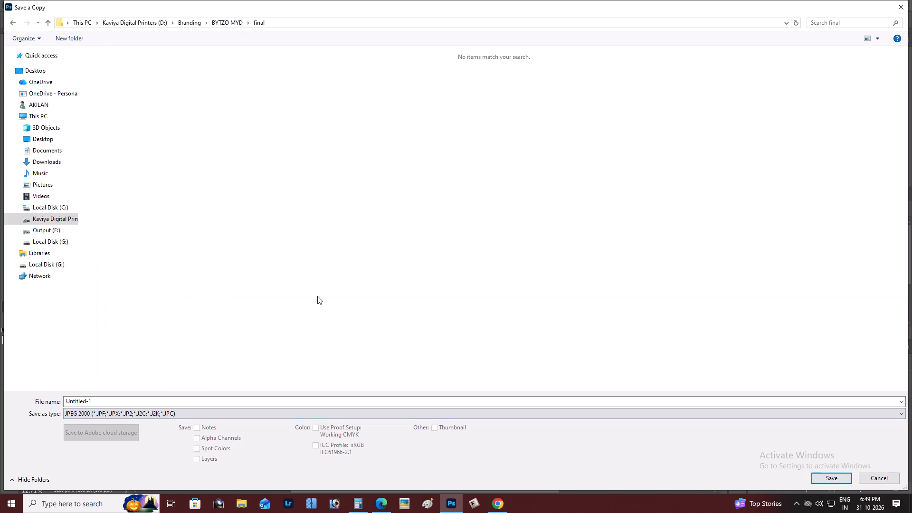
left_click(223, 22)
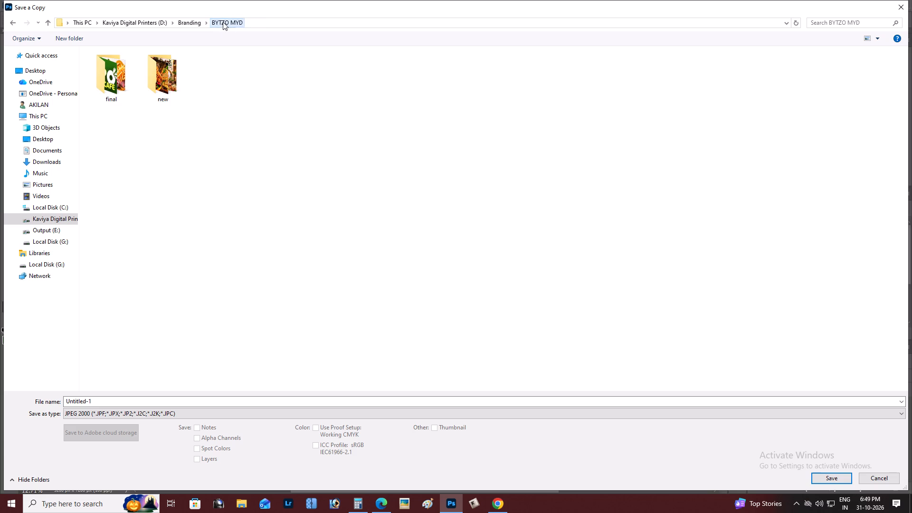
double_click(153, 94)
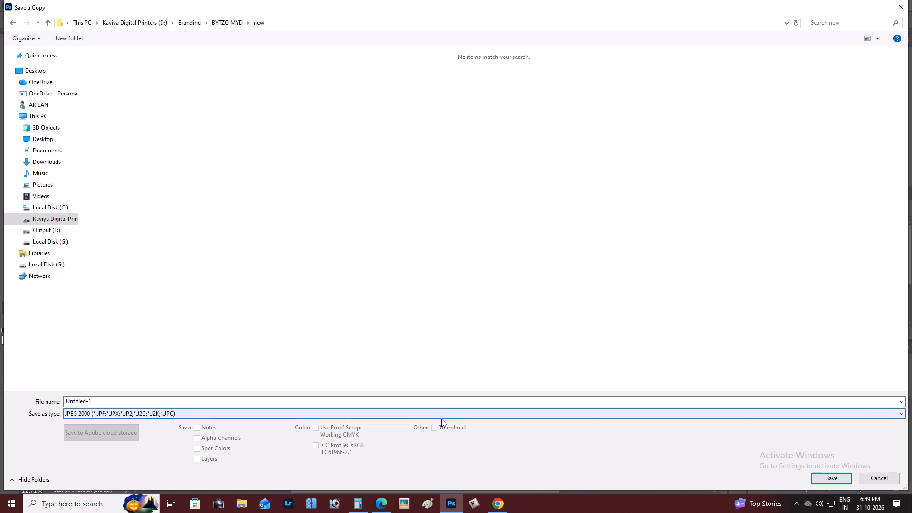
Set the file format of the saved copy to JPEG (*.JPG;*.JPEG;*.JPE).
left_click(441, 419)
left_click(437, 414)
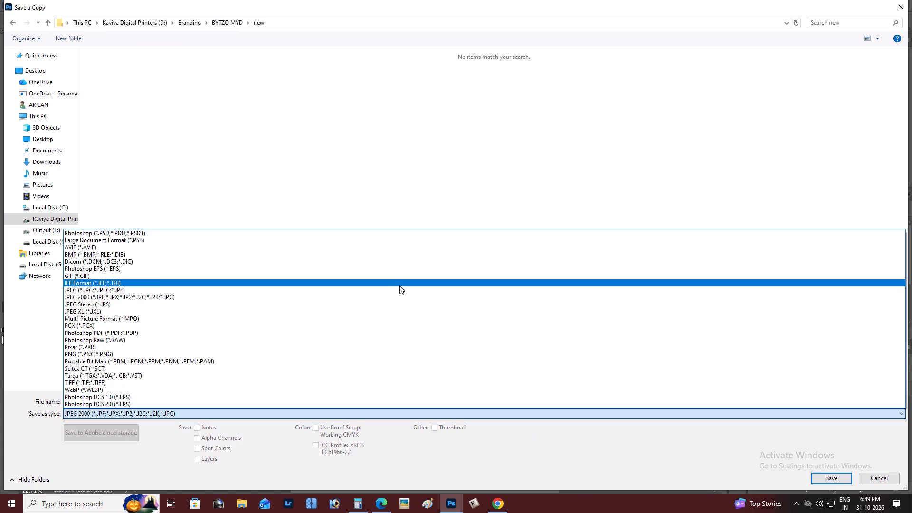
left_click(408, 287)
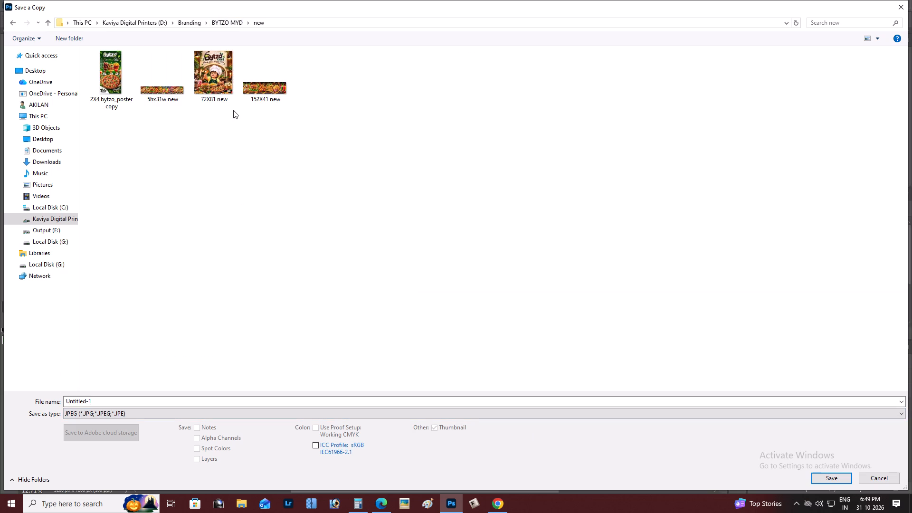
Open the copy's file name for editing.
left_click(79, 398)
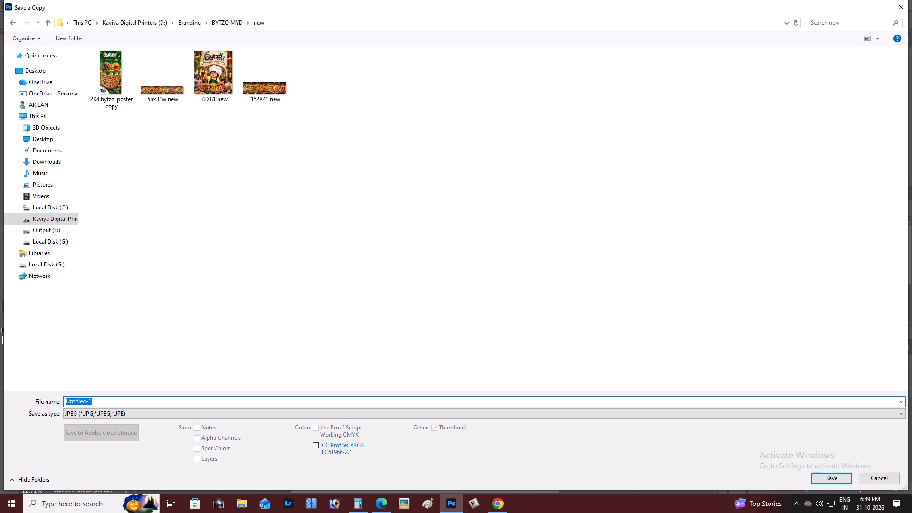
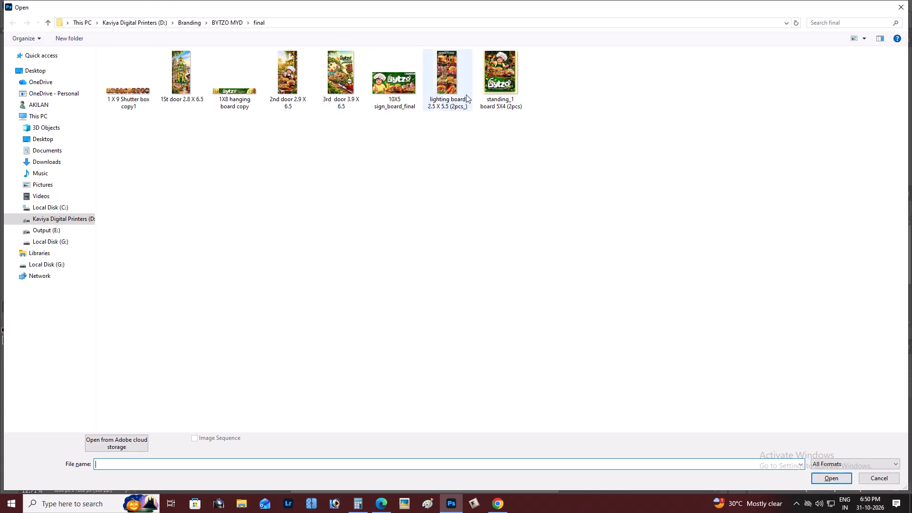
Open the food banner image "5hx31w new.jpg" from the "new" folder inside Branding > BYTZO MYD.
left_click(233, 21)
double_click(171, 80)
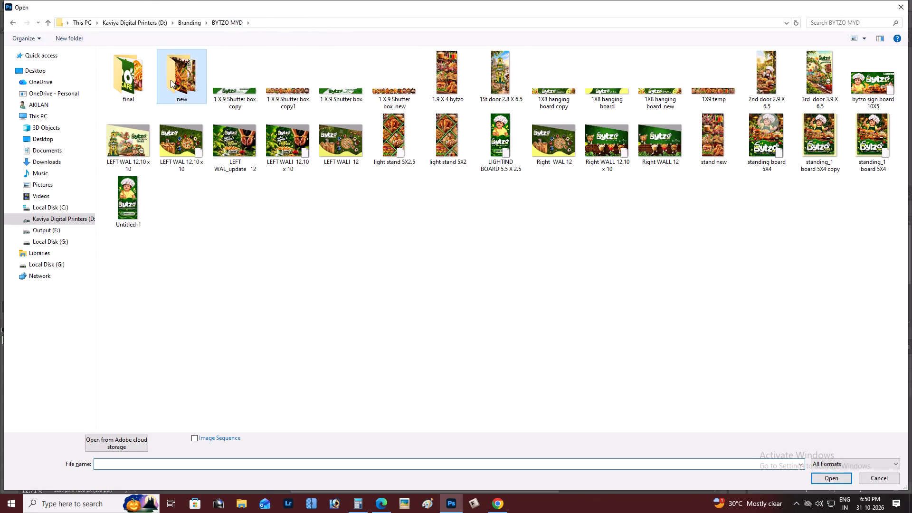
double_click(231, 92)
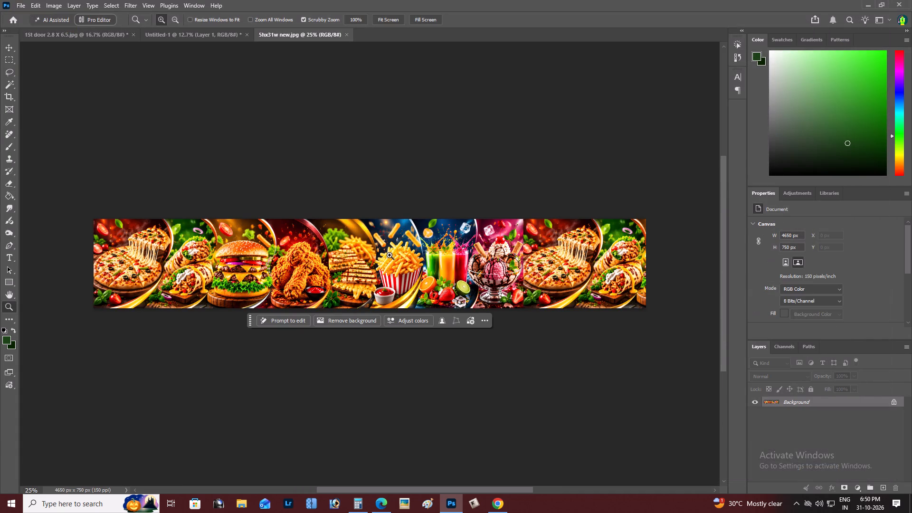
Blank the entire food banner image to white using Hue/Saturation with Lightness at +100, and clear the selection.
key("ctrl+a")
key("ctrl+u")
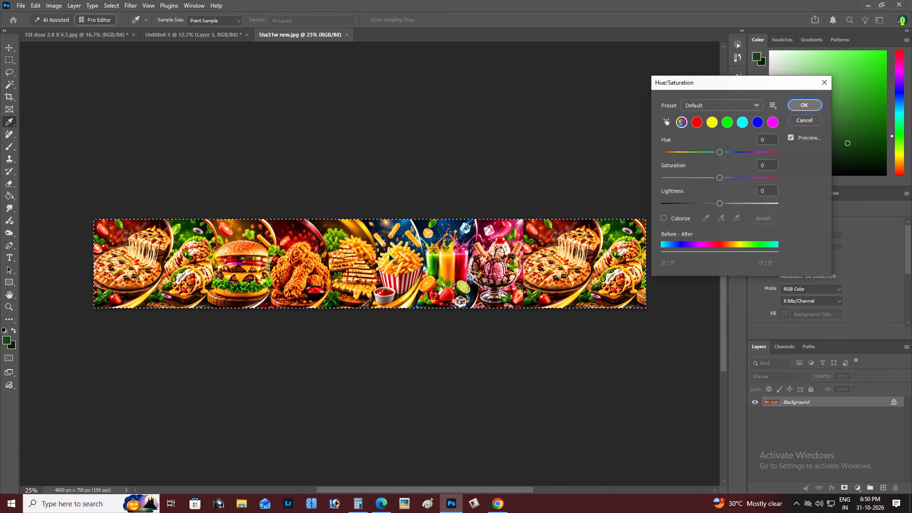
left_click_drag(722, 201, 875, 203)
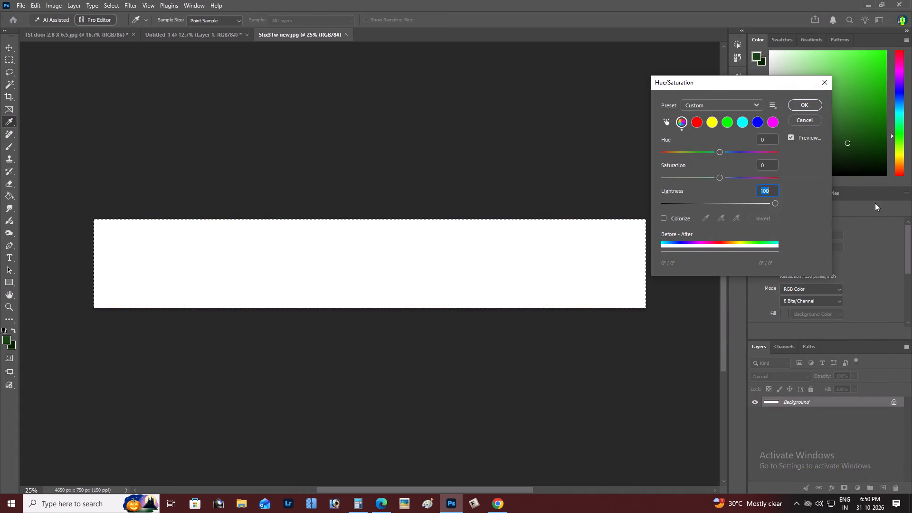
key("Return")
key("ctrl+d")
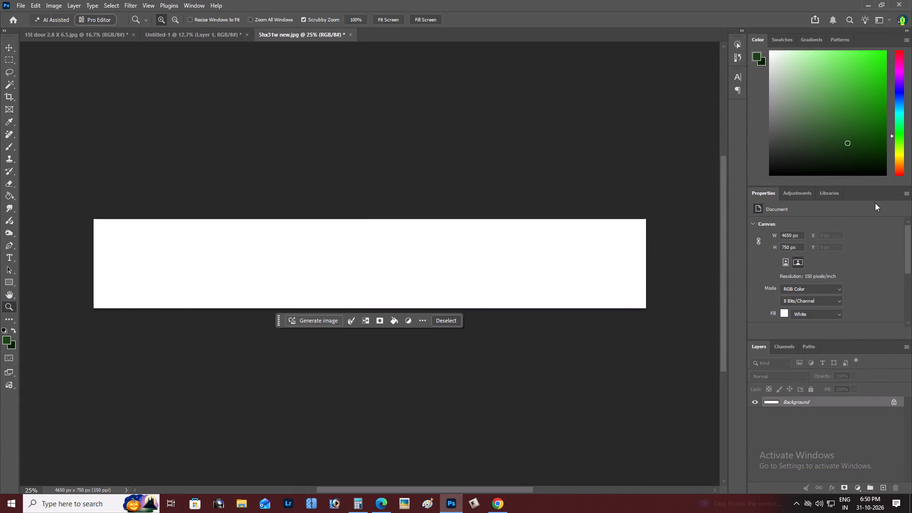
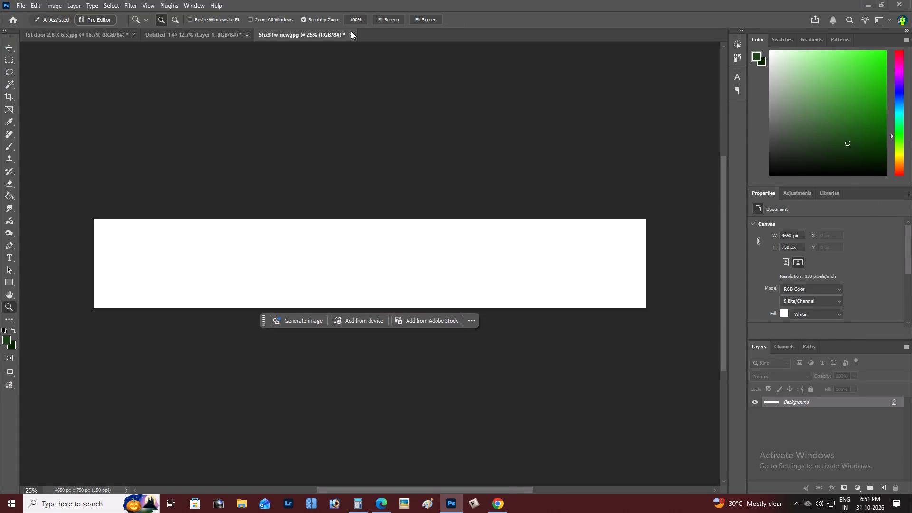
Close the blanked food banner "5hx31w new.jpg" without saving its changes.
left_click(350, 37)
left_click(451, 190)
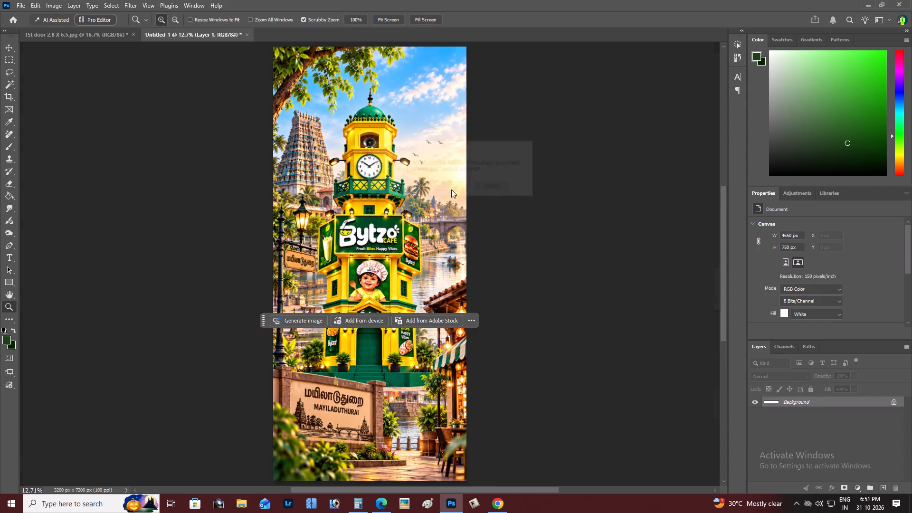
Start saving the clock tower poster and set its destination to the "new" folder inside Branding > BYTZO MYD.
scroll(304, 222, "down", 5)
scroll(400, 258, "up", 2)
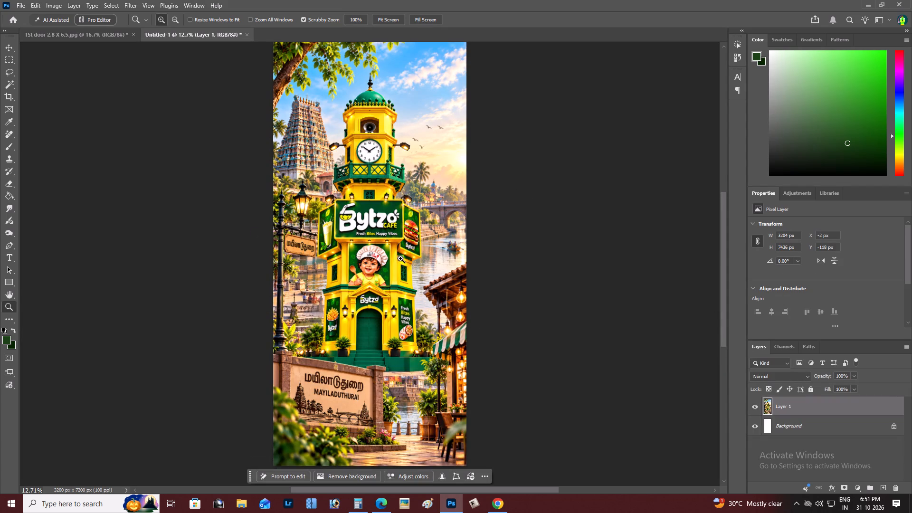
scroll(400, 258, "up", 3)
key("ctrl+shift+s")
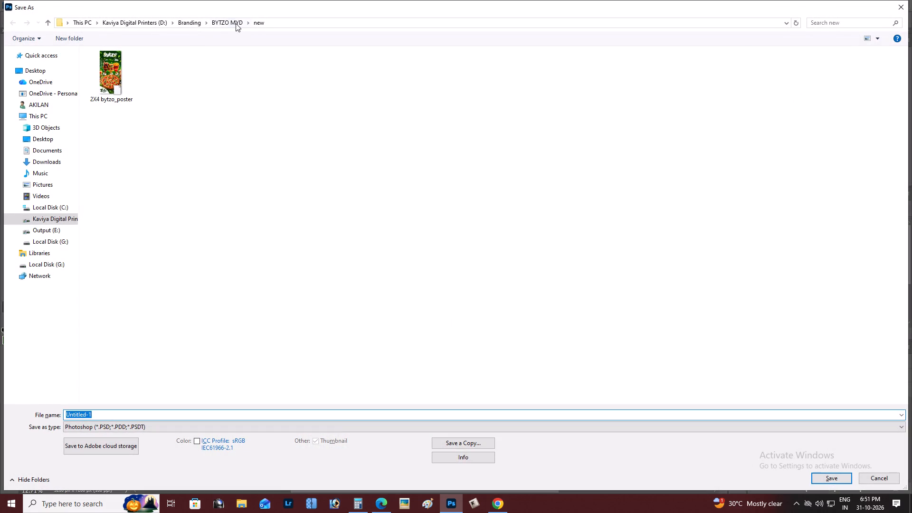
left_click(236, 24)
left_click(169, 68)
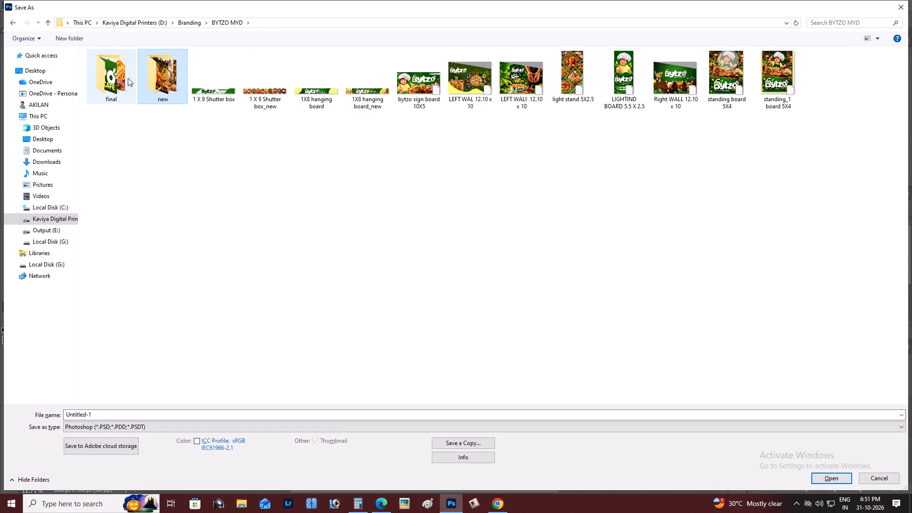
left_click(122, 80)
left_click(157, 86)
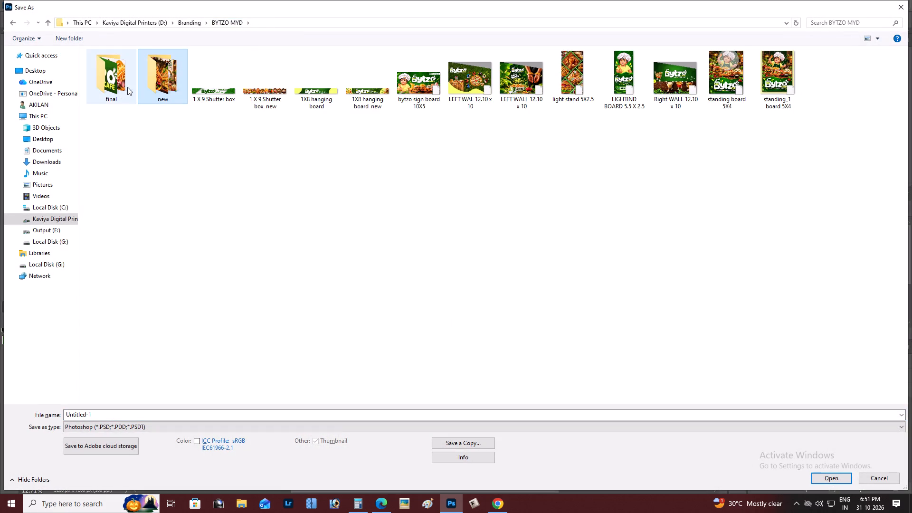
left_click(123, 87)
double_click(164, 94)
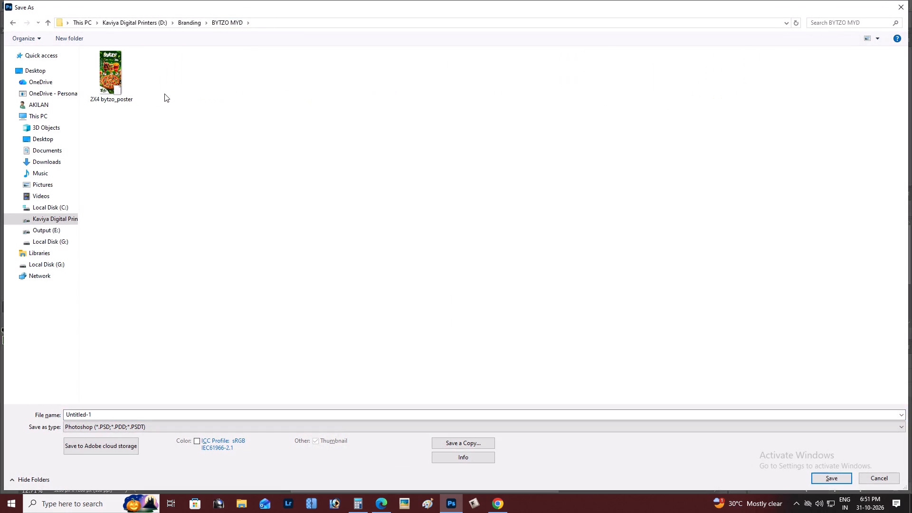
left_click(226, 20)
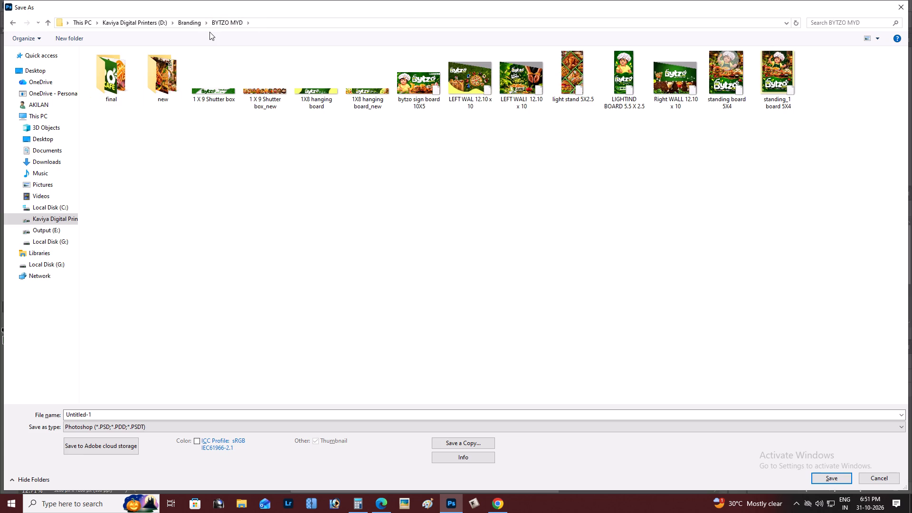
left_click(184, 23)
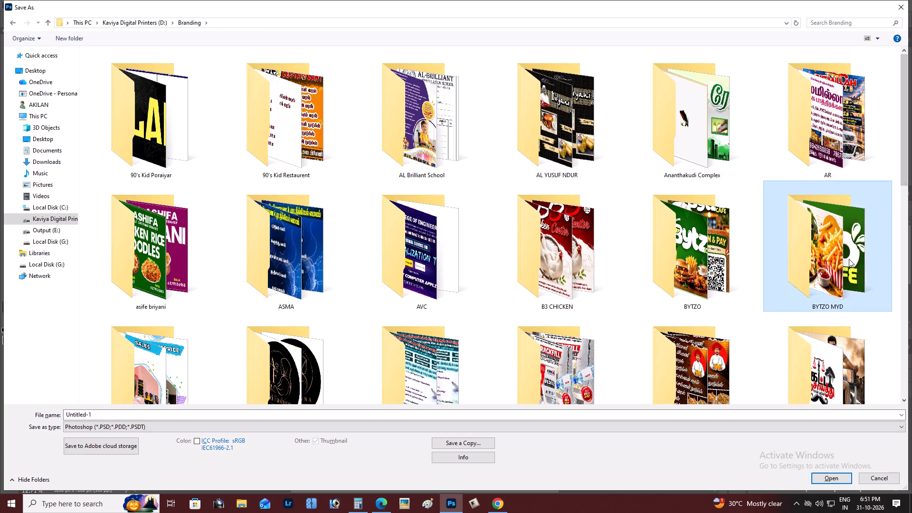
double_click(849, 259)
double_click(152, 90)
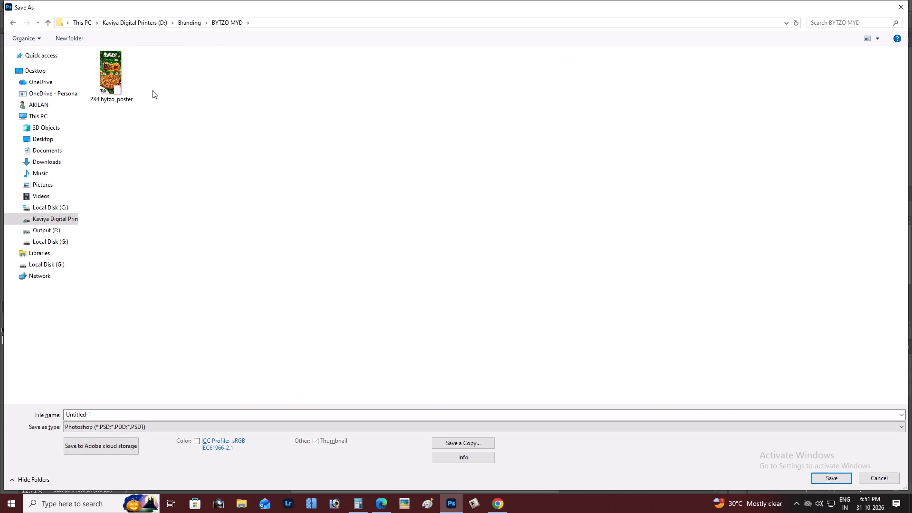
Switch to saving the clock tower poster as a copy and open the choice of file formats.
left_click(204, 427)
left_click(508, 398)
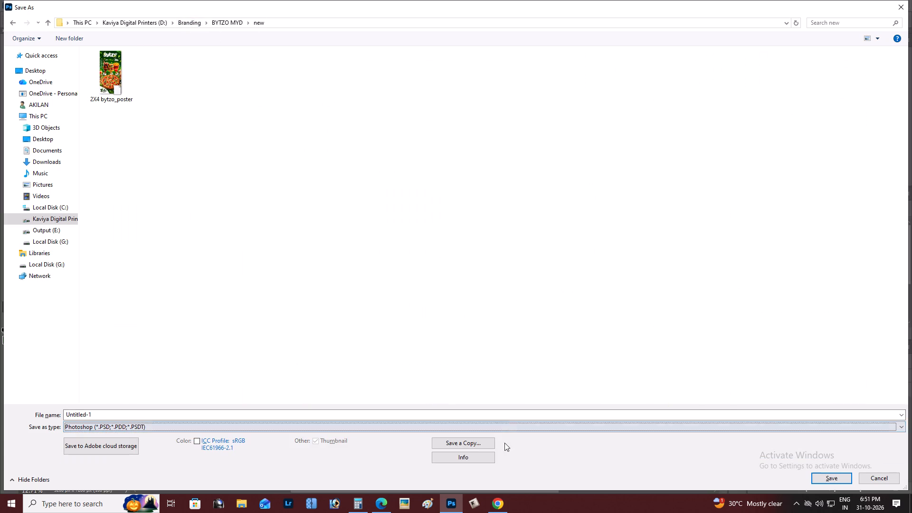
left_click(484, 441)
left_click(465, 417)
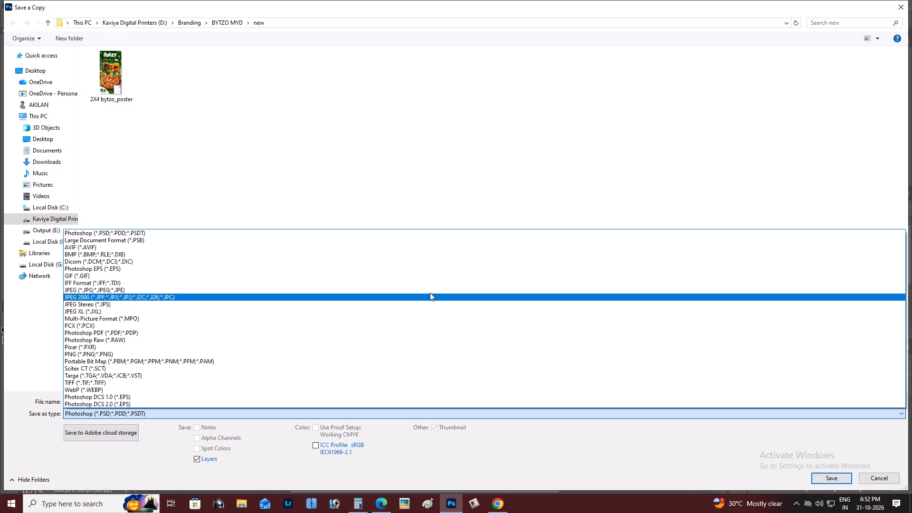
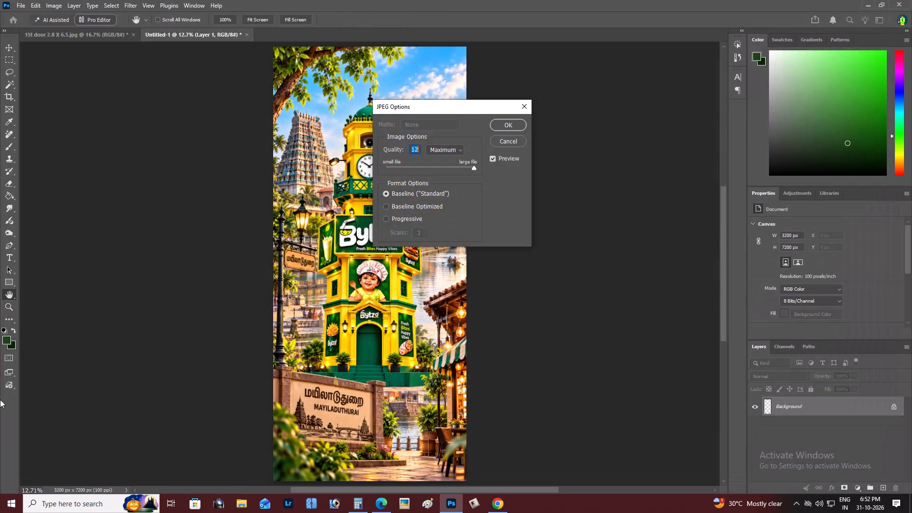
Save the clock tower poster copy as a JPEG at Maximum quality 12 with the Baseline ("Standard") format option.
key("Return")
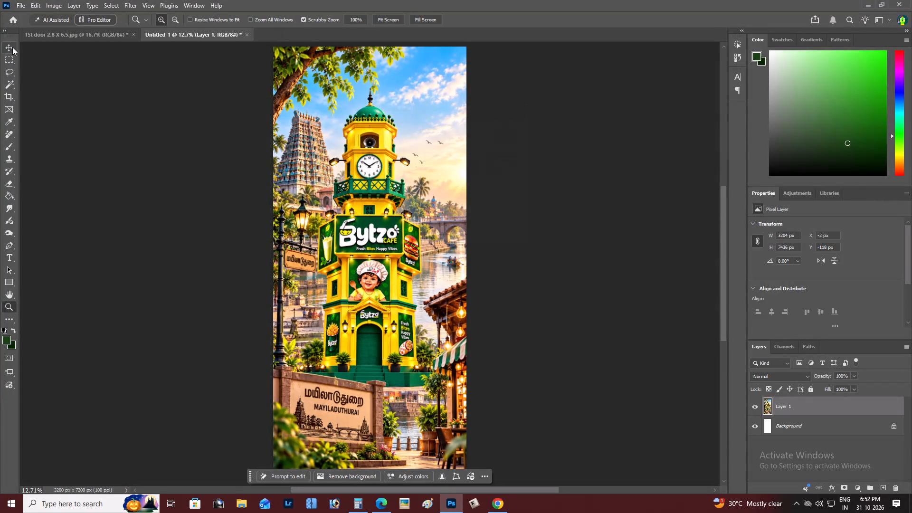
Close the Untitled-1 clock tower poster document without saving its changes.
left_click(12, 47)
left_click(246, 36)
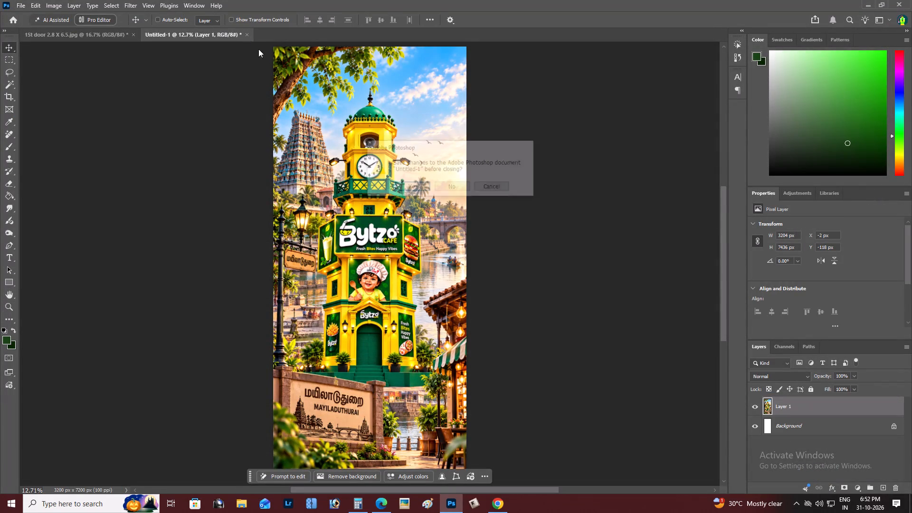
left_click(438, 189)
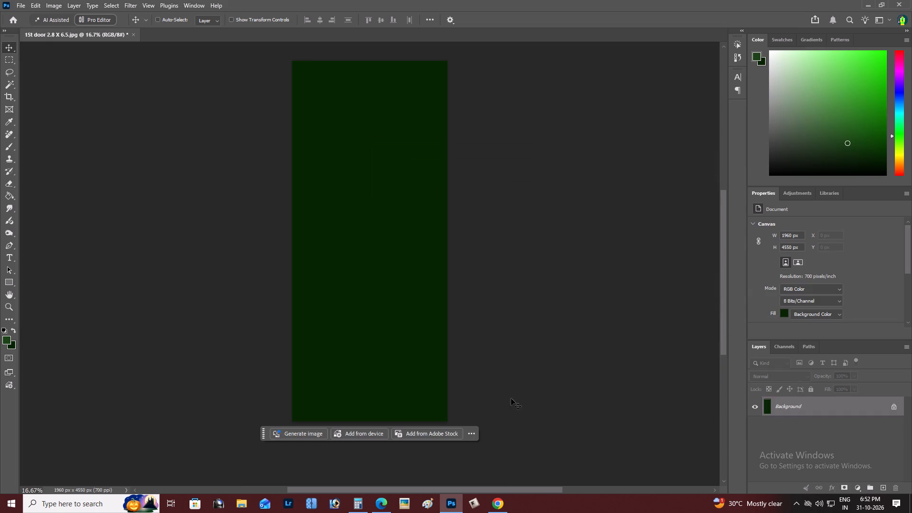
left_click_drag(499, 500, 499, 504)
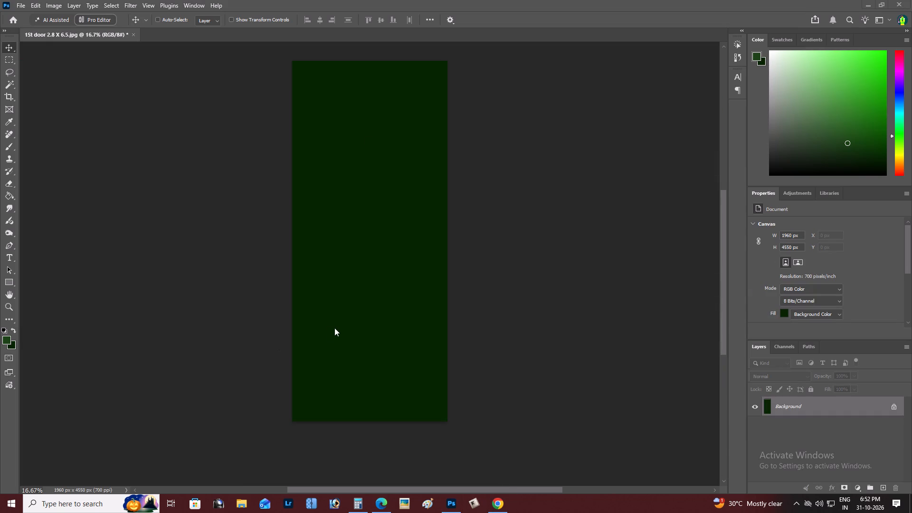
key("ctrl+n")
Close the plain dark green document "1St door 2.8 X 6.5.jpg" without saving its changes.
left_click(133, 36)
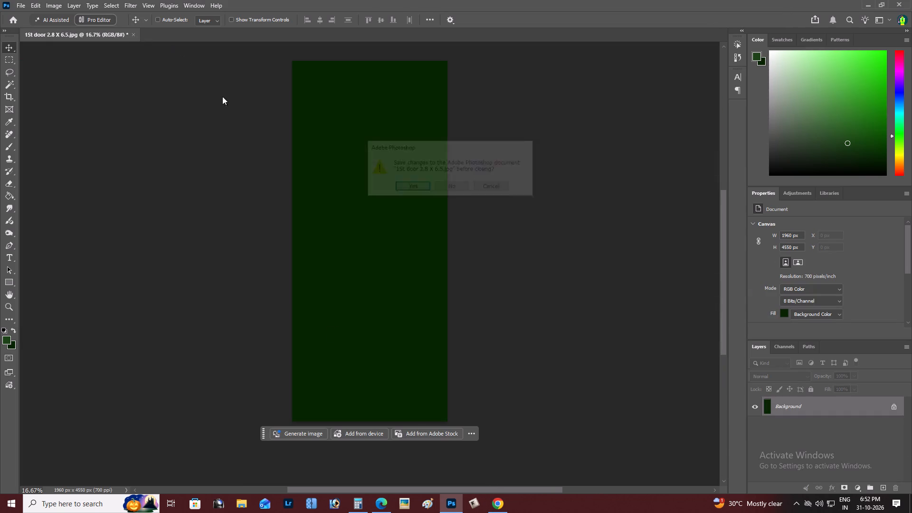
left_click(448, 189)
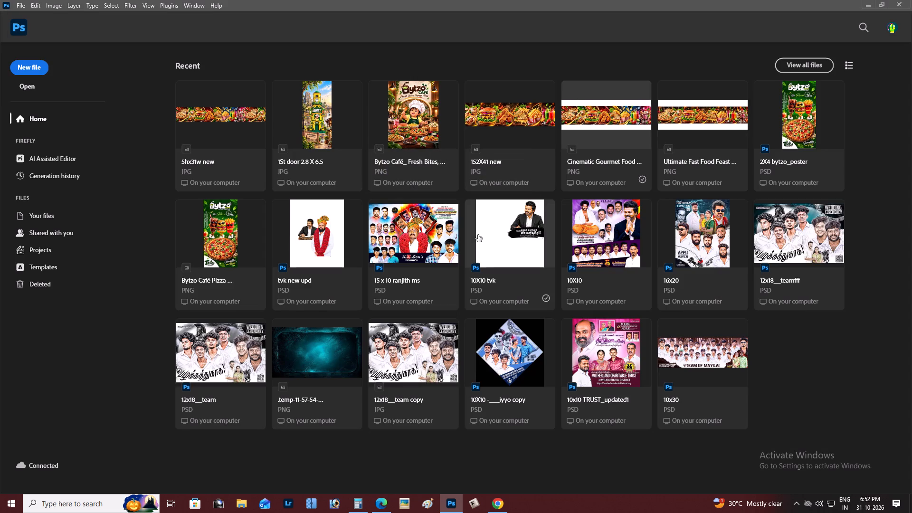
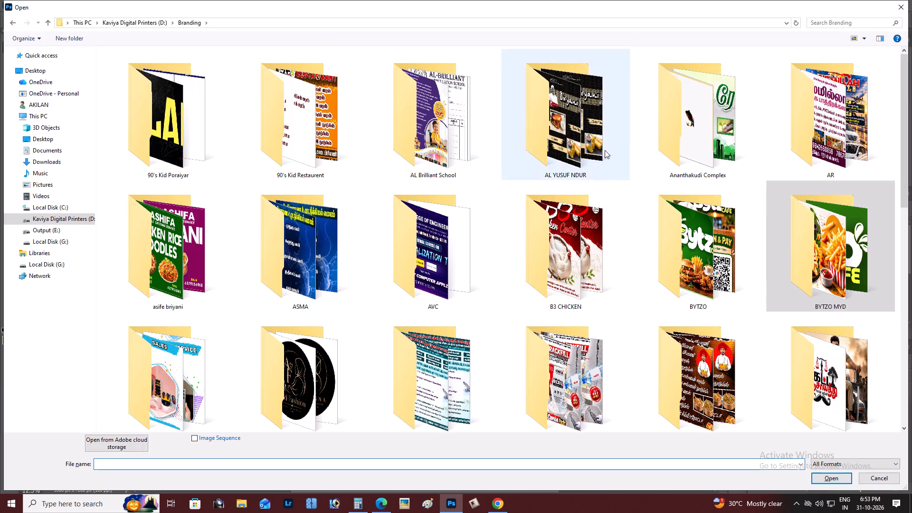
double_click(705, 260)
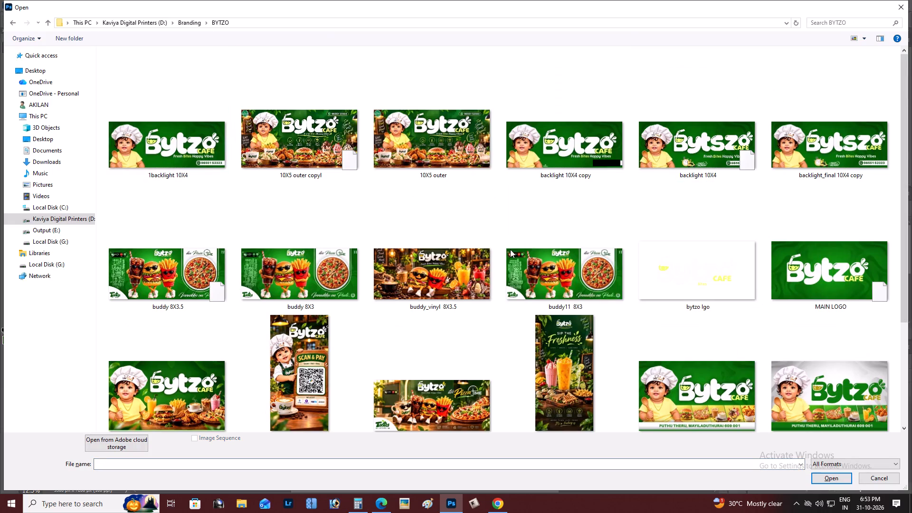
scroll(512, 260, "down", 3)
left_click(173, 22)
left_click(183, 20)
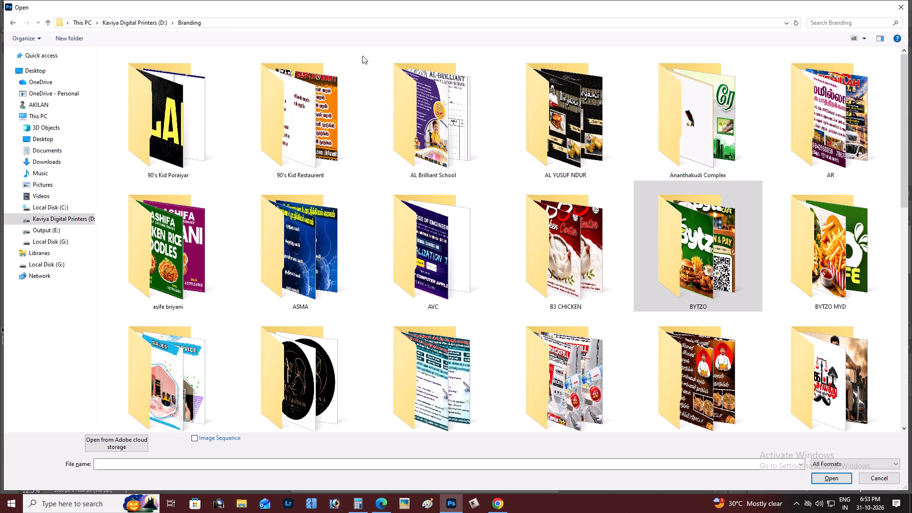
Open the image "2nd door 2.9 X 6.5" from the final folder inside BYTZO MYD.
double_click(852, 262)
double_click(133, 86)
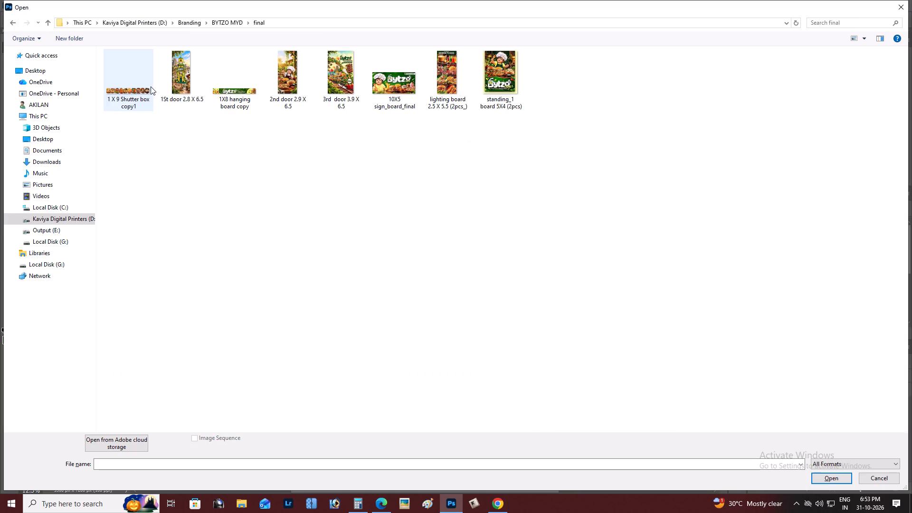
key("Right")
key("Right")
key("Right")
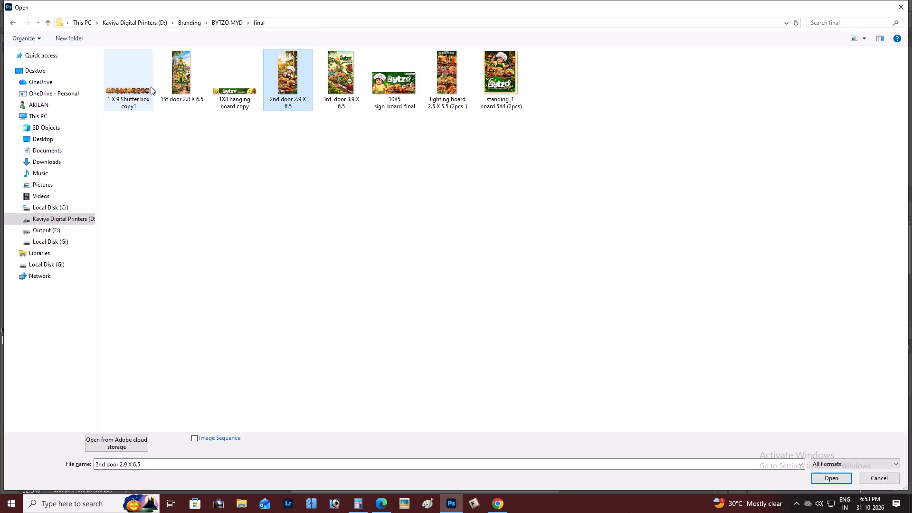
key("Return")
Cut the entire baby chef image from the 2nd door document and paste it into the blank Untitled-1 document.
key("ctrl+a")
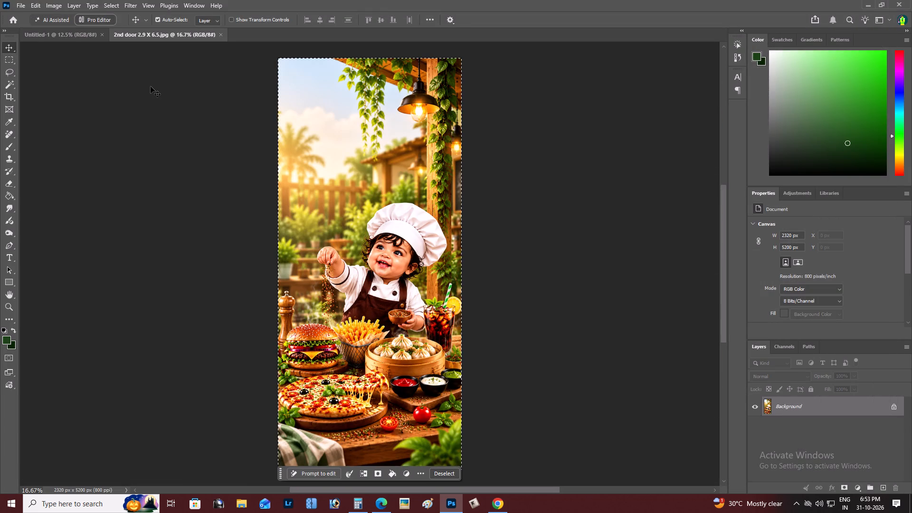
key("ctrl+x")
left_click(56, 34)
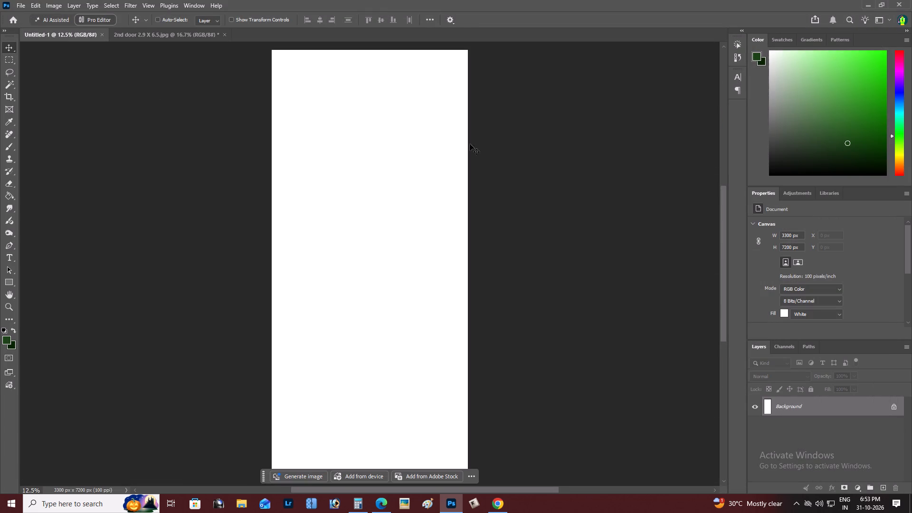
key("ctrl+v")
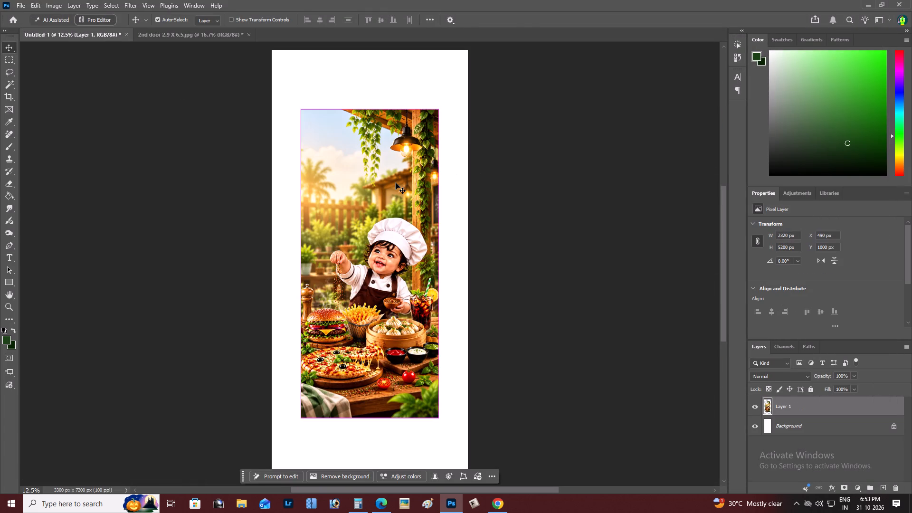
Align the pasted chef image with the canvas's top-left corner and scale it proportionally to about 143% to cover the canvas.
key("ctrl+t")
scroll(382, 210, "down", 4)
left_click_drag(378, 213, 355, 159)
scroll(356, 159, "up", 4)
left_click_drag(353, 189, 344, 183)
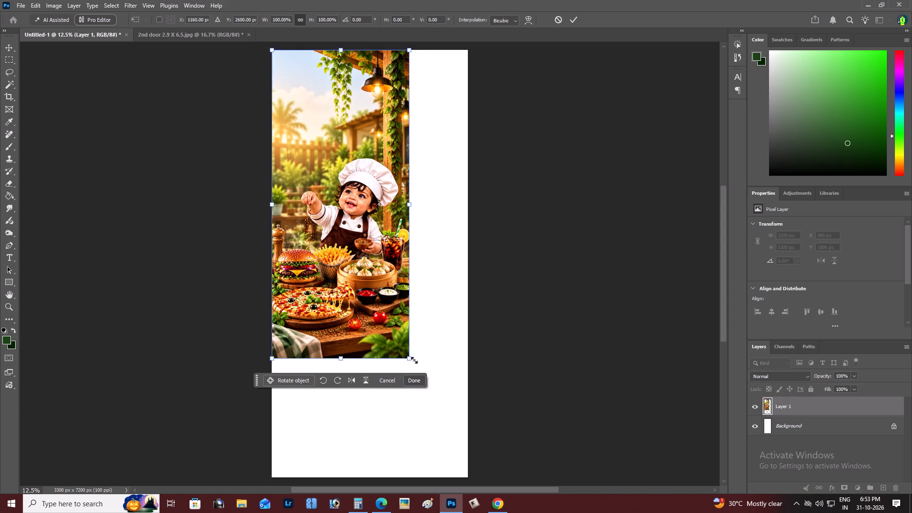
left_click_drag(413, 360, 512, 474)
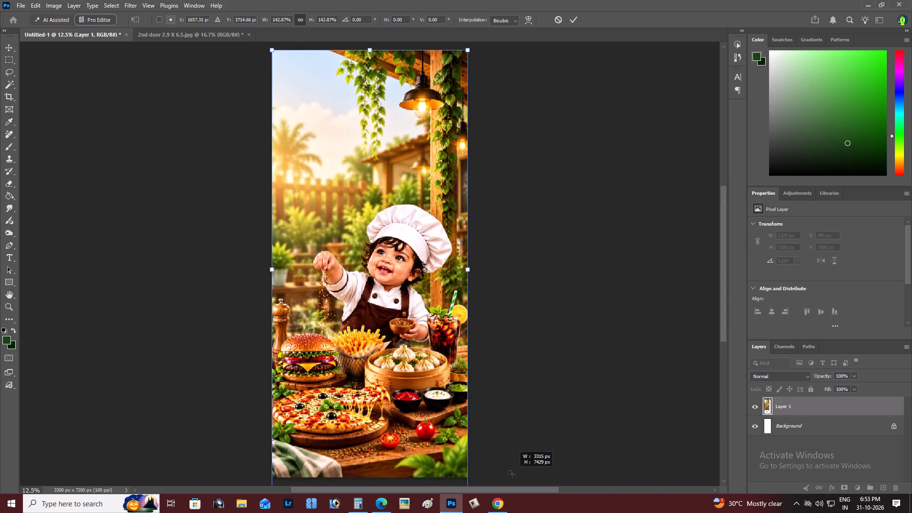
left_click_drag(512, 474, 513, 475)
scroll(409, 371, "up", 3)
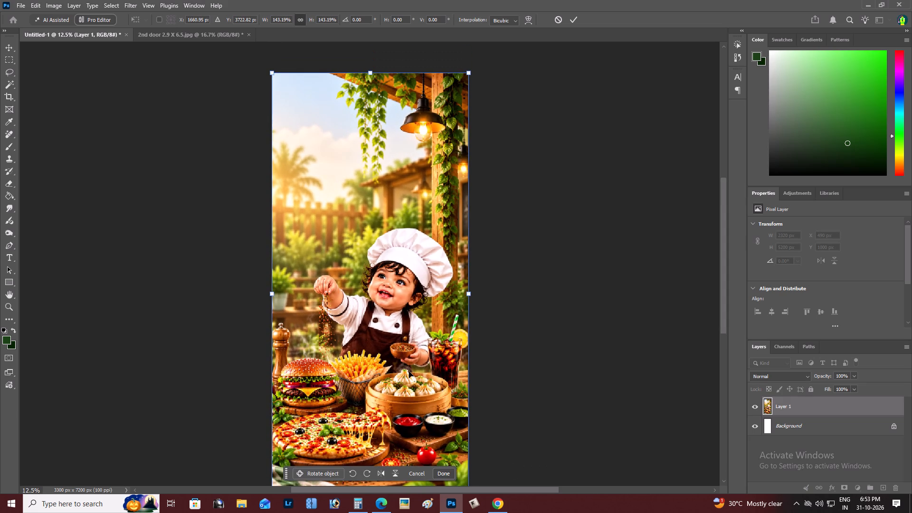
key("Return")
Nudge the chef image layer straight up to a Y position of -210 px and check its top and bottom edges.
key("shift+Up")
key("shift+Up")
key("shift+Up")
key("shift+Up")
key("shift+Up")
key("shift+Up")
key("shift+Up")
key("shift+Up")
key("shift+Up")
key("shift+Up")
key("shift+Up")
key("shift+Up")
key("shift+Up")
key("shift+Up")
key("shift+Up")
key("shift+Up")
key("shift+Up")
key("shift+Up")
key("shift+Up")
key("shift+Up")
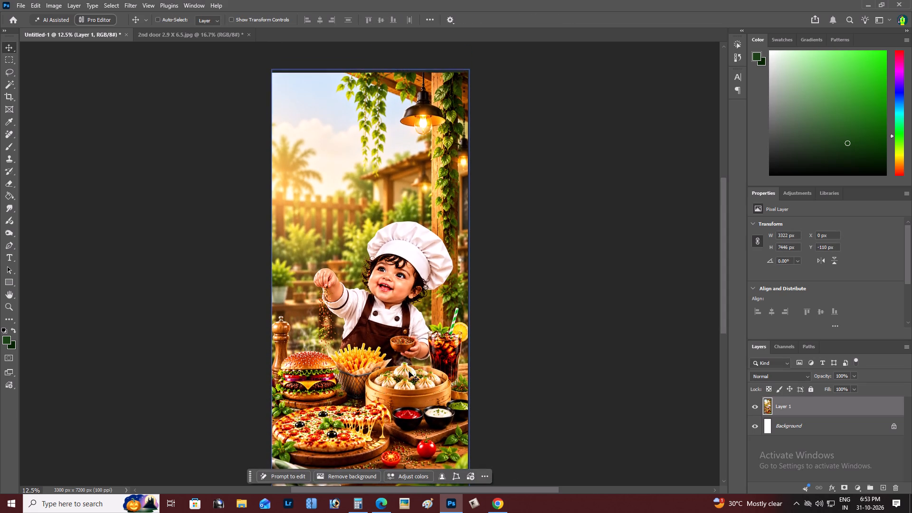
scroll(409, 371, "up", 1)
scroll(409, 371, "down", 13)
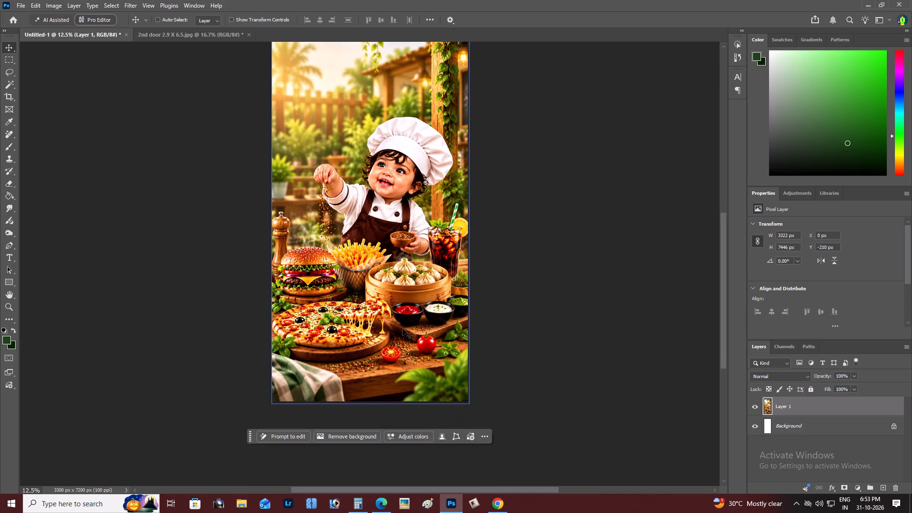
scroll(403, 329, "down", 1)
scroll(403, 329, "up", 12)
scroll(403, 328, "down", 2)
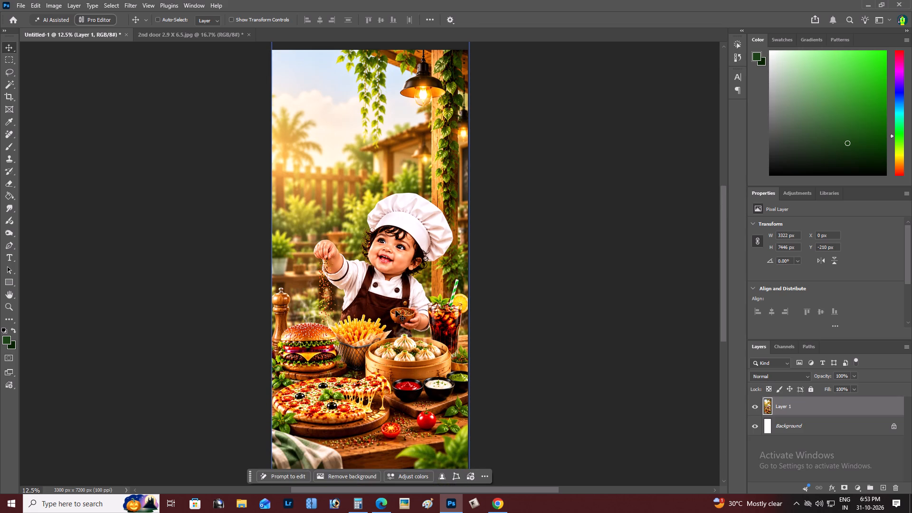
Start saving a copy of the chef poster in the final folder with JPEG as the file format.
key("ctrl+shift+s")
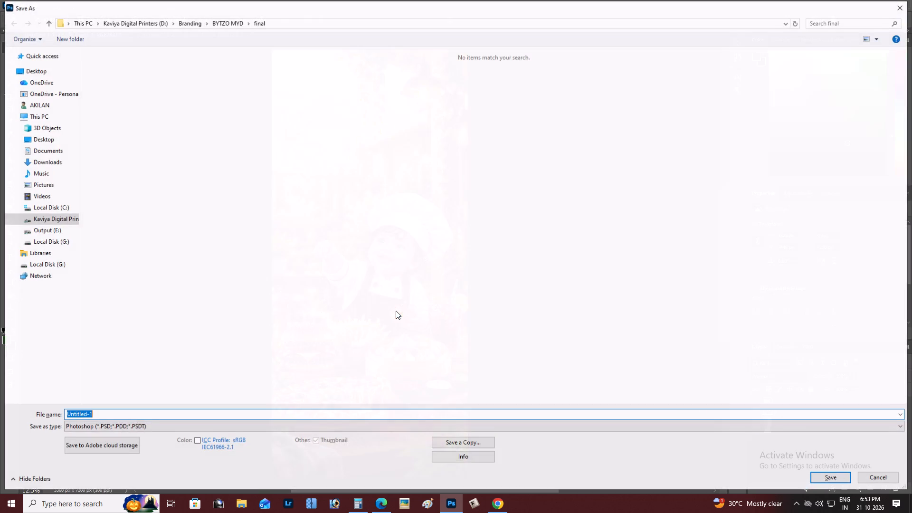
left_click(471, 438)
left_click(466, 416)
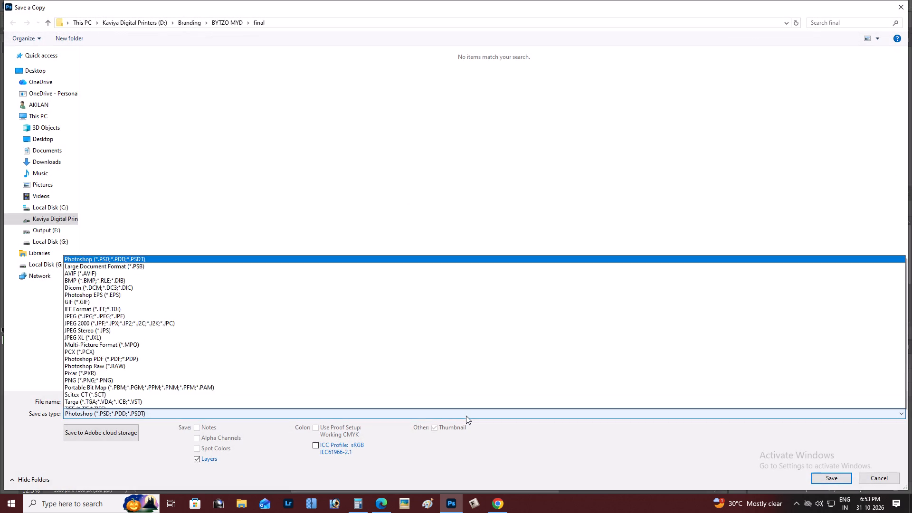
left_click(409, 291)
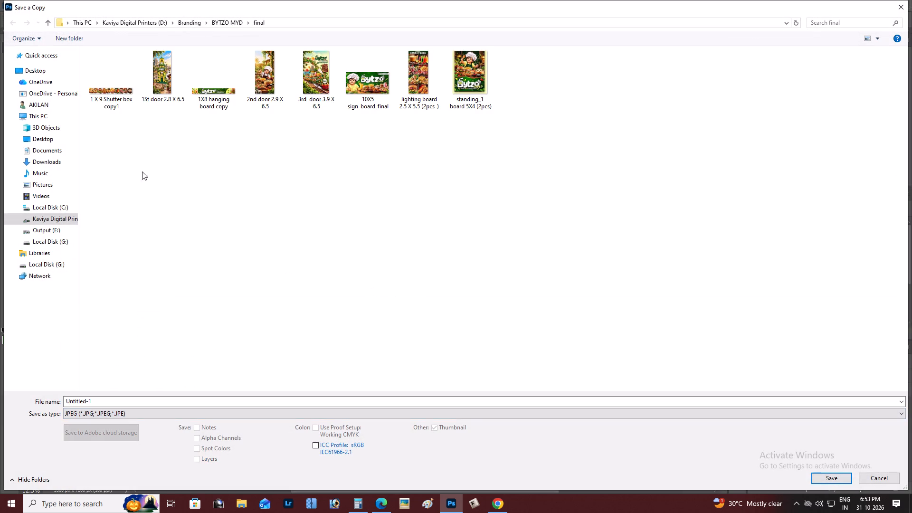
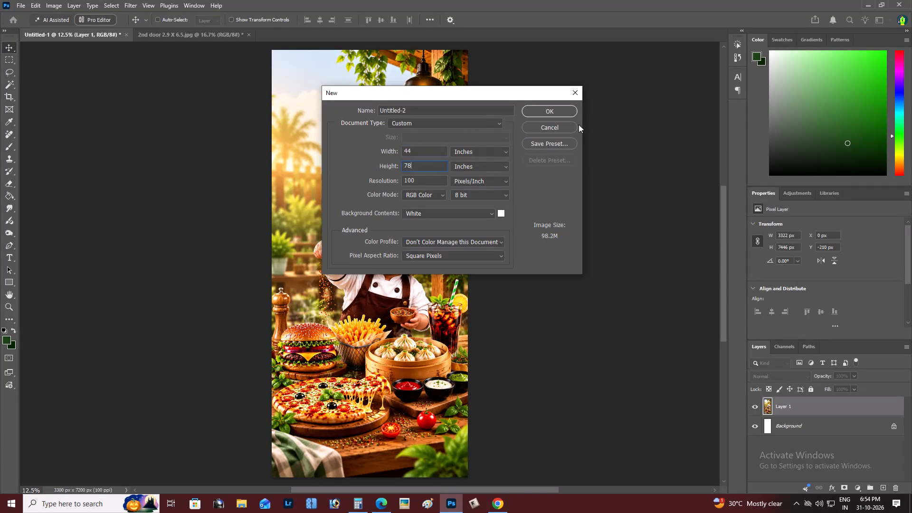
Create a blank white RGB document 44 by 78 inches at 100 pixels/inch.
left_click(542, 106)
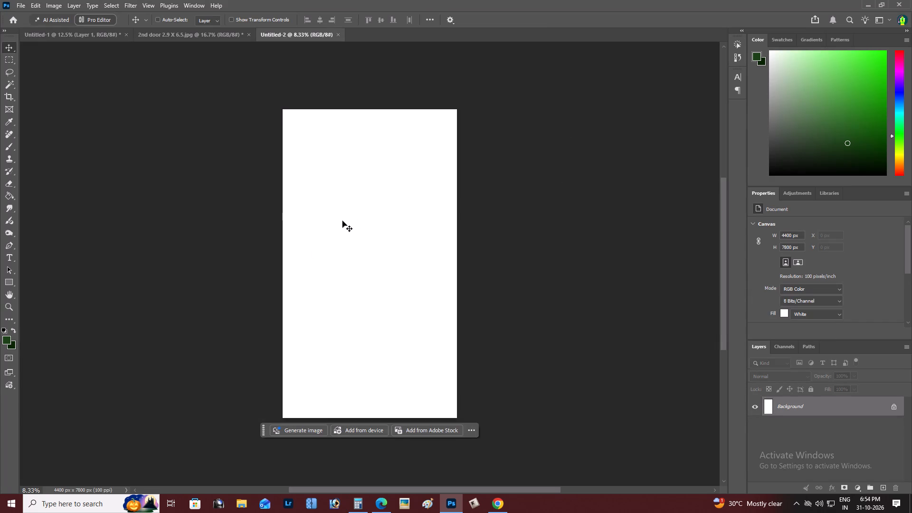
Open the 3rd door 3.9 X 6.5 image from the final folder inside BYTZO MYD.
key("ctrl+o")
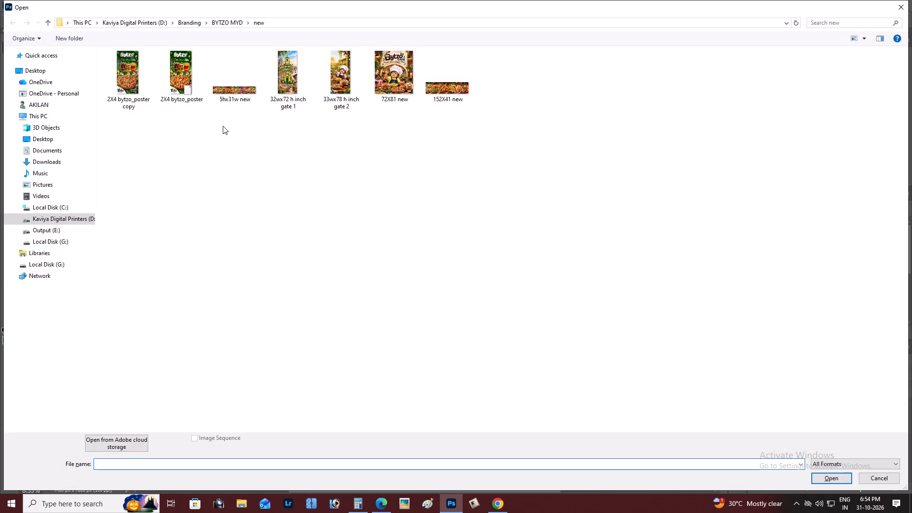
left_click(187, 25)
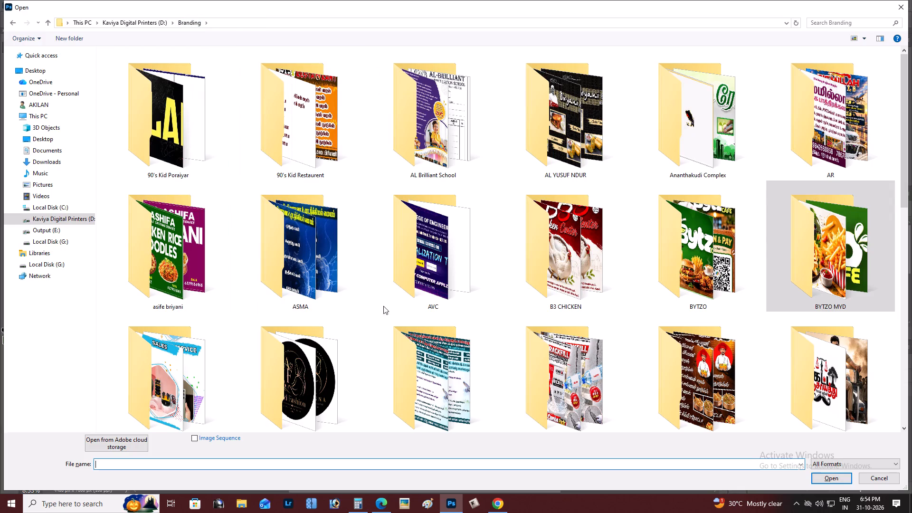
double_click(707, 305)
left_click(194, 21)
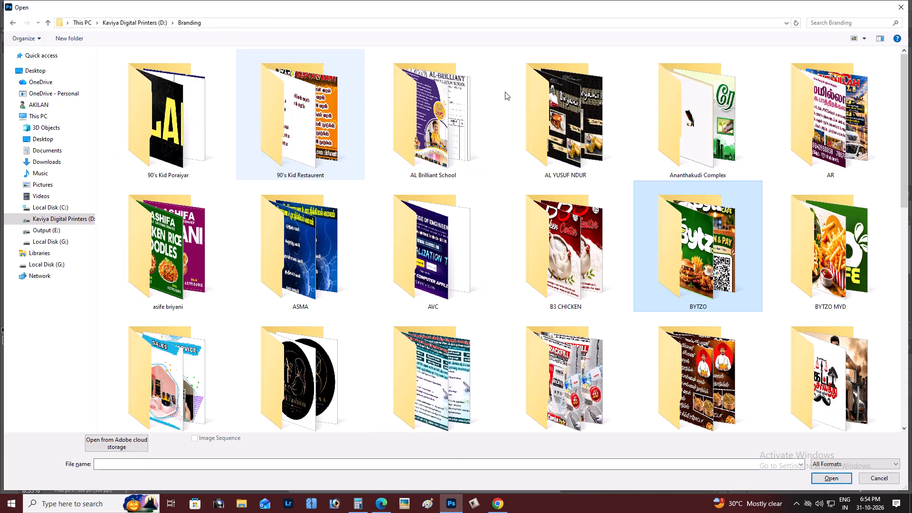
double_click(778, 222)
left_click(194, 88)
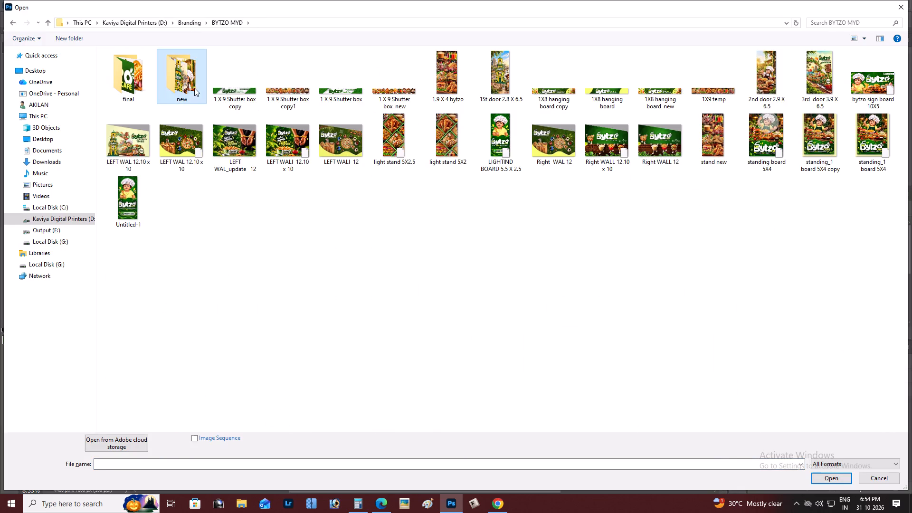
double_click(126, 87)
left_click(318, 87)
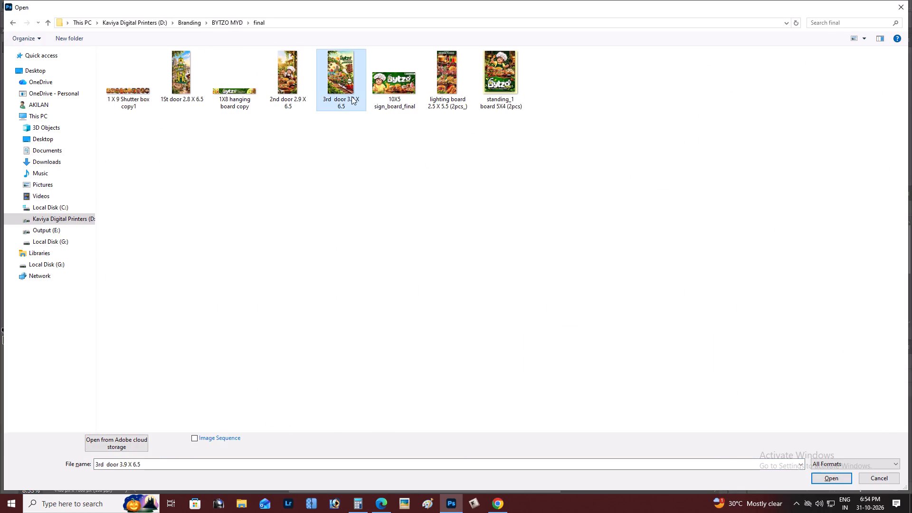
double_click(351, 96)
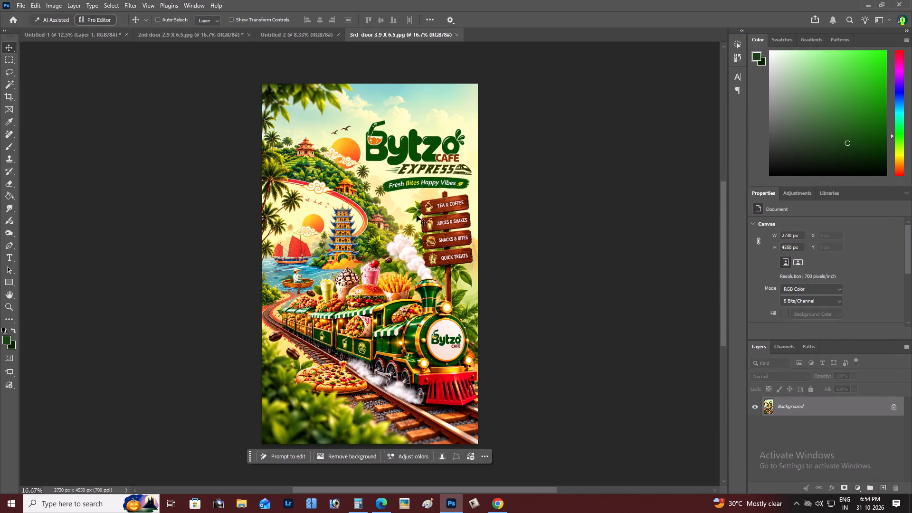
Cut the entire train poster image, close its source document without saving, and paste it into the blank Untitled-2 document.
key("ctrl+a")
key("ctrl+x")
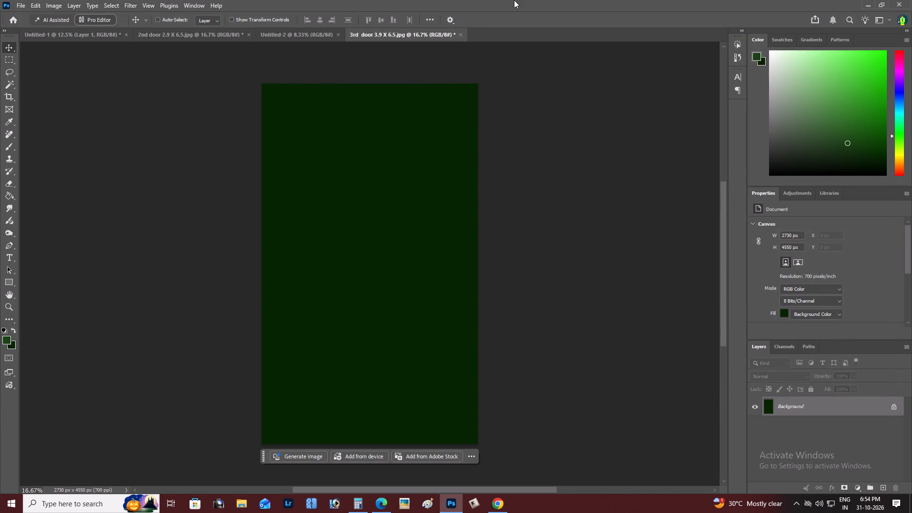
left_click(463, 35)
left_click(455, 187)
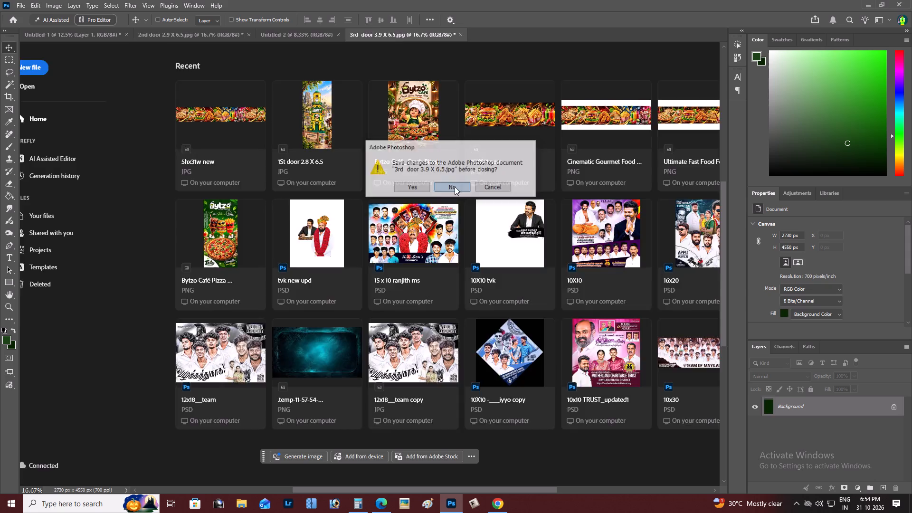
key("ctrl+v")
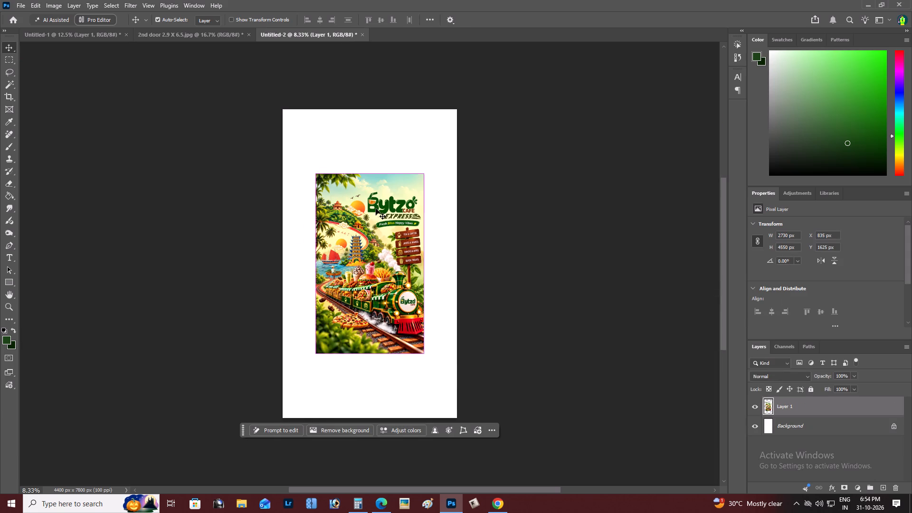
Scale the pasted train poster proportionally to about 175.5% and position it at about X -392, Y -81 px to cover the canvas.
key("ctrl+t")
left_click_drag(374, 209, 340, 148)
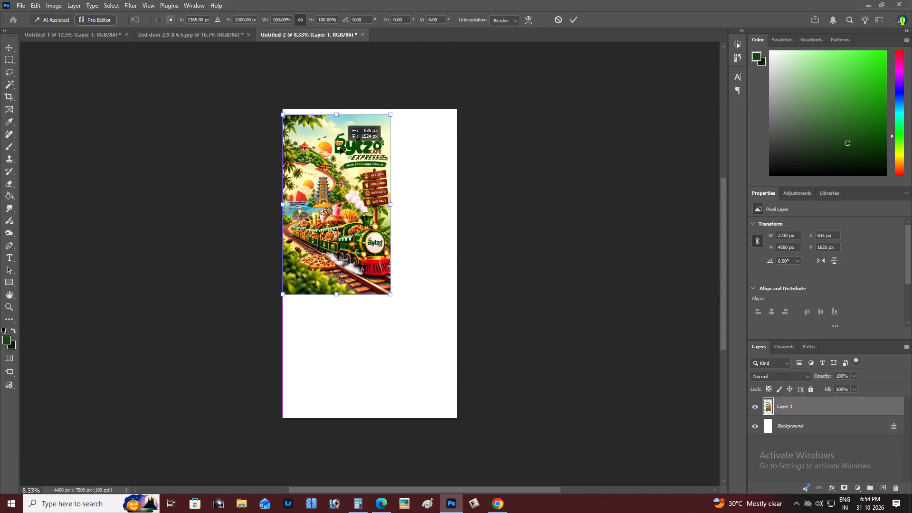
left_click_drag(340, 148, 341, 146)
left_click_drag(391, 293, 446, 359)
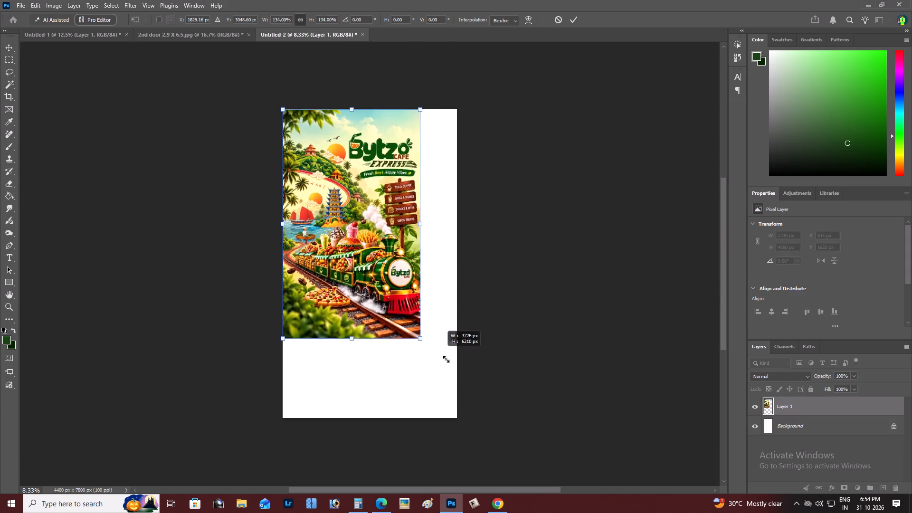
left_click_drag(446, 359, 501, 412)
left_click_drag(420, 387, 385, 387)
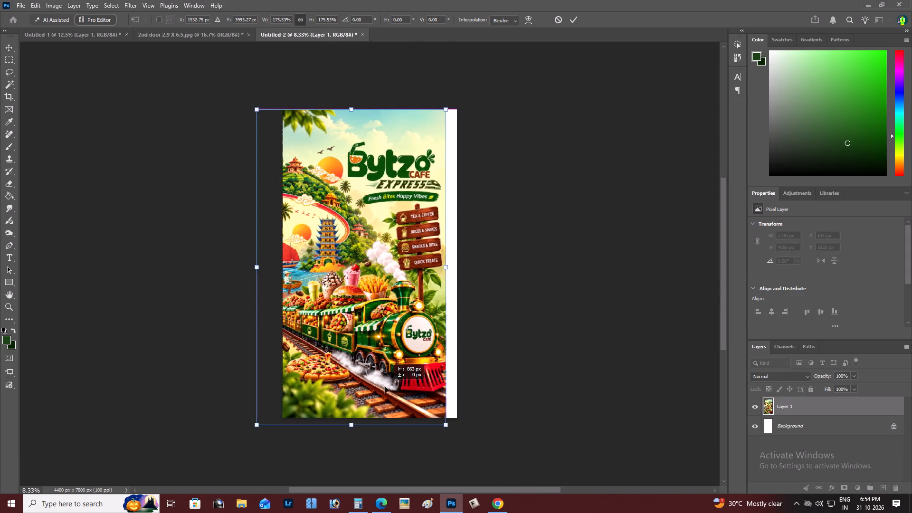
left_click_drag(385, 387, 407, 385)
key("Return")
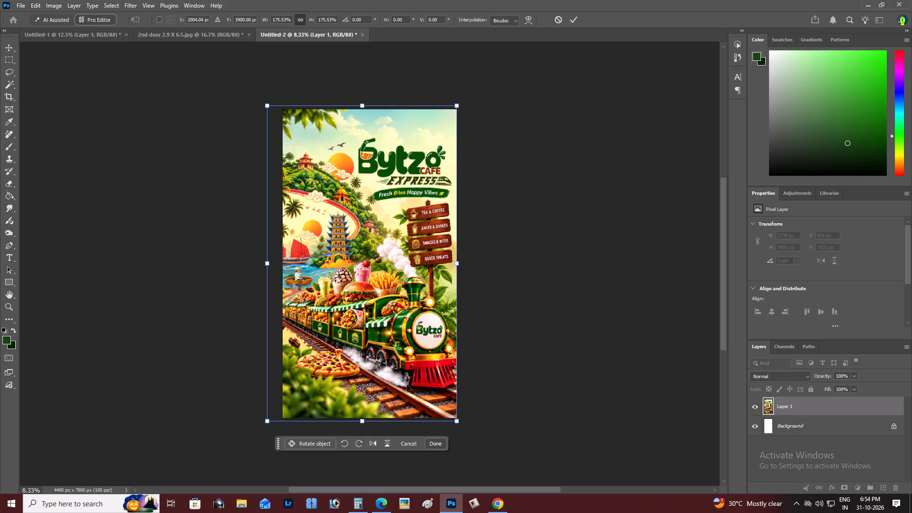
key("Down")
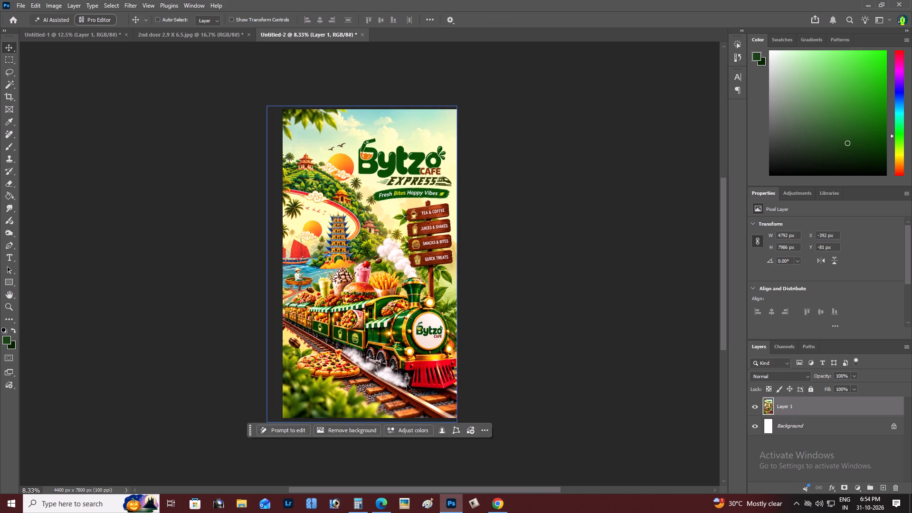
Start saving a copy of the train poster as JPEG, going up to the BYTZO MYD folder.
key("ctrl+shift+s")
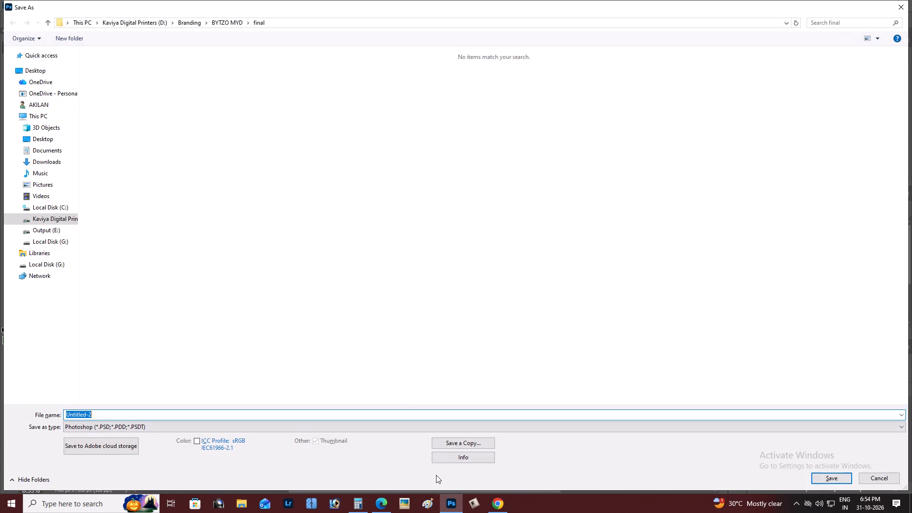
left_click(458, 436)
left_click(464, 445)
left_click(445, 416)
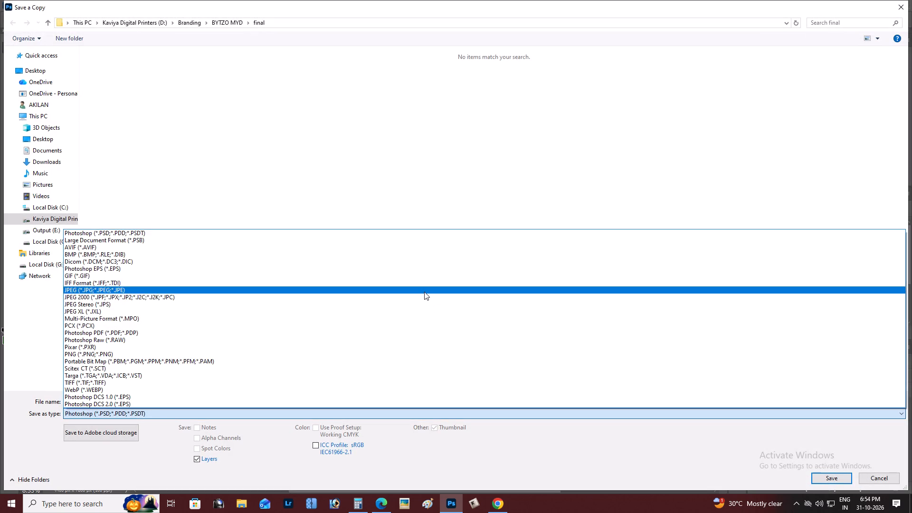
left_click(424, 290)
left_click(221, 24)
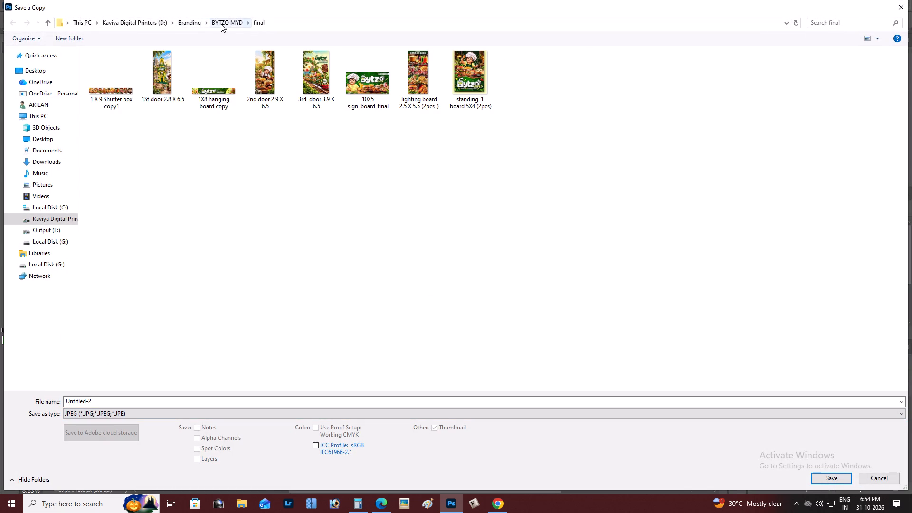
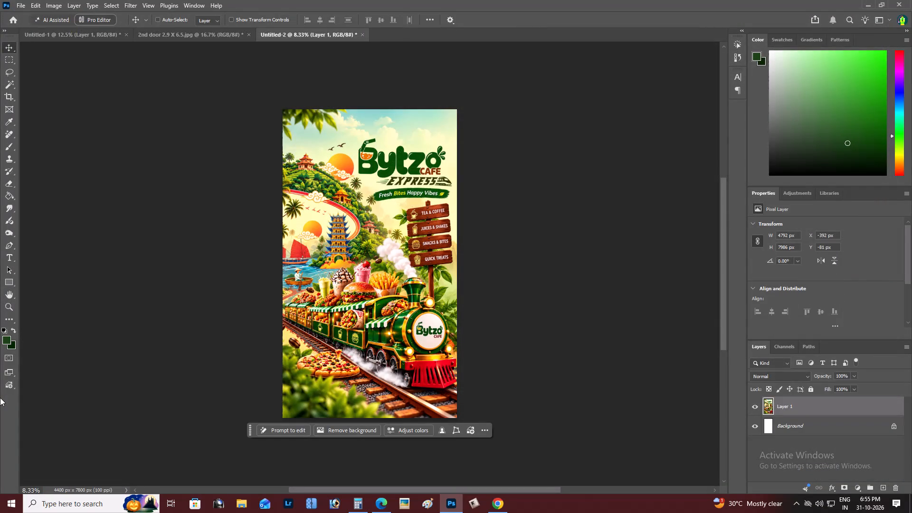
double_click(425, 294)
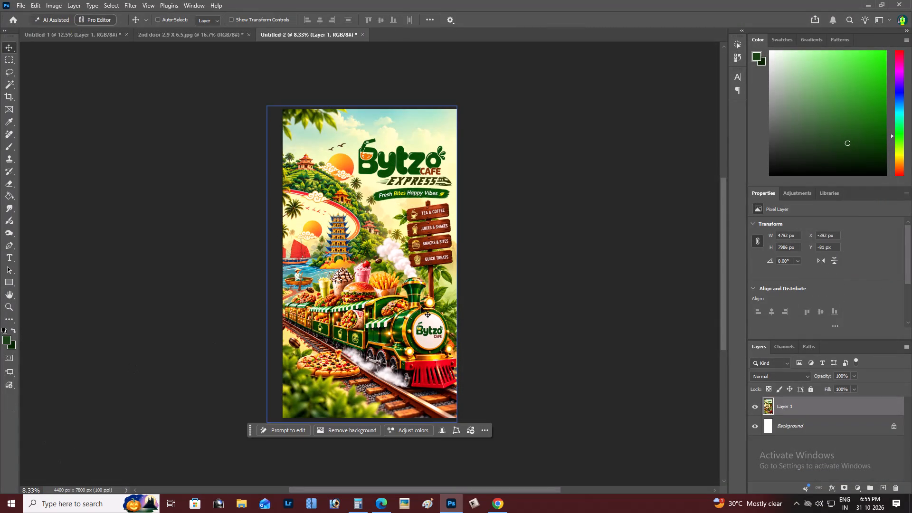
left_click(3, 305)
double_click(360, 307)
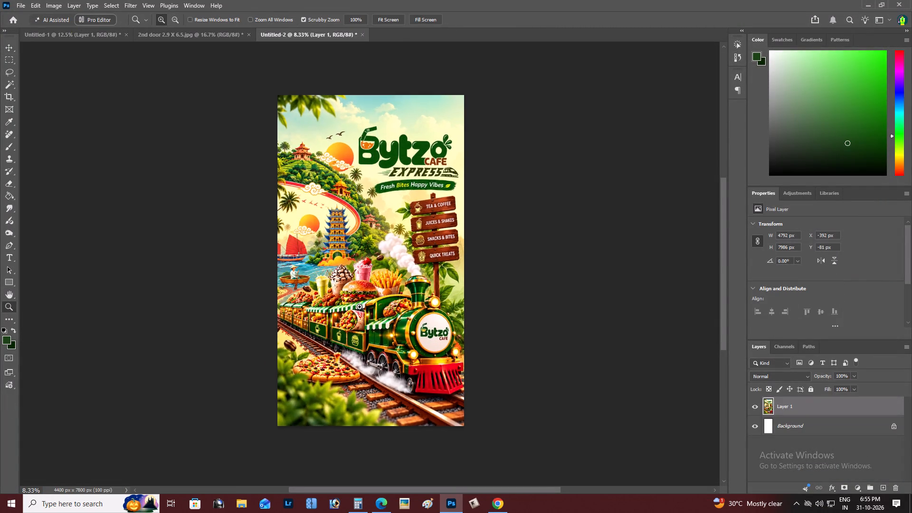
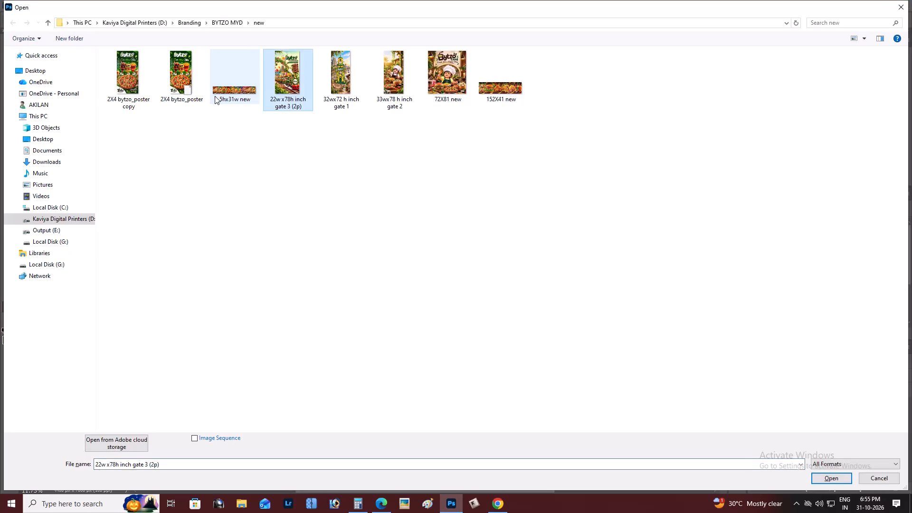
Open the "5hx31w new" food banner from the BYTZO MYD new folder, inspect its artwork, and close it.
key("Right")
key("Right")
key("Left")
key("Left")
key("Left")
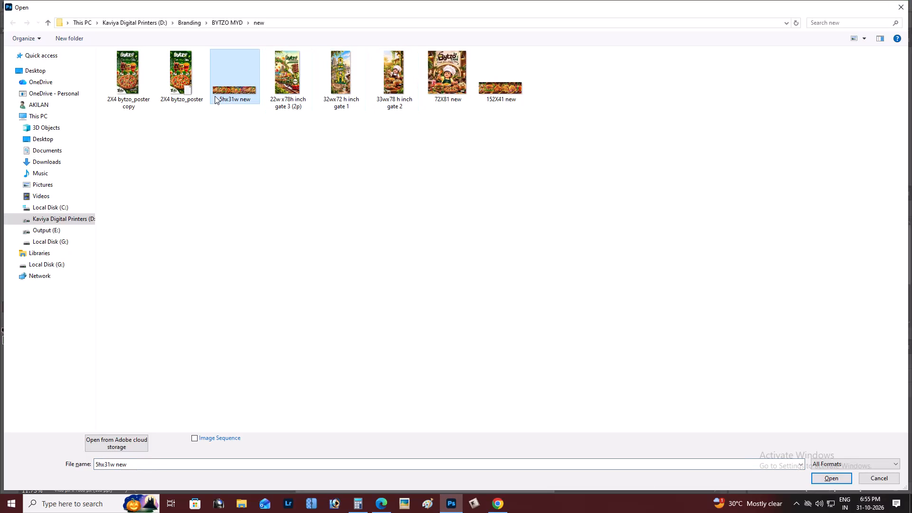
key("Return")
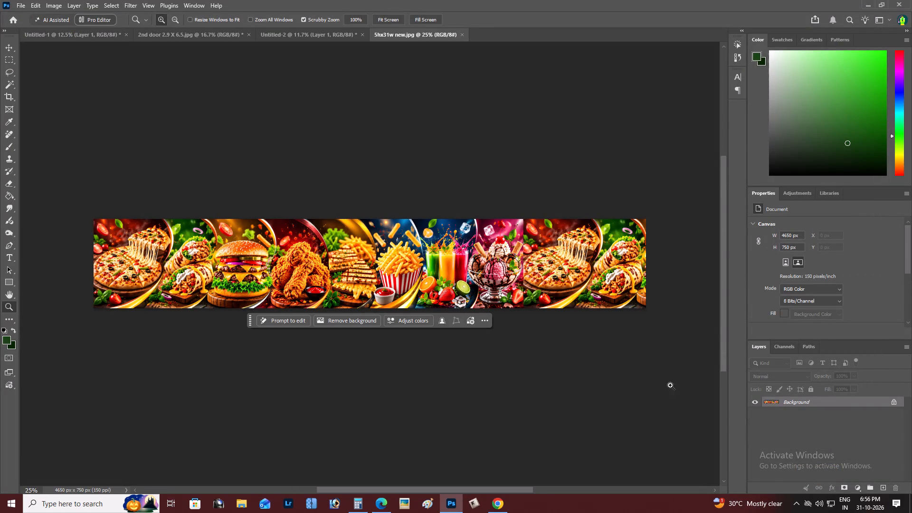
triple_click(590, 242)
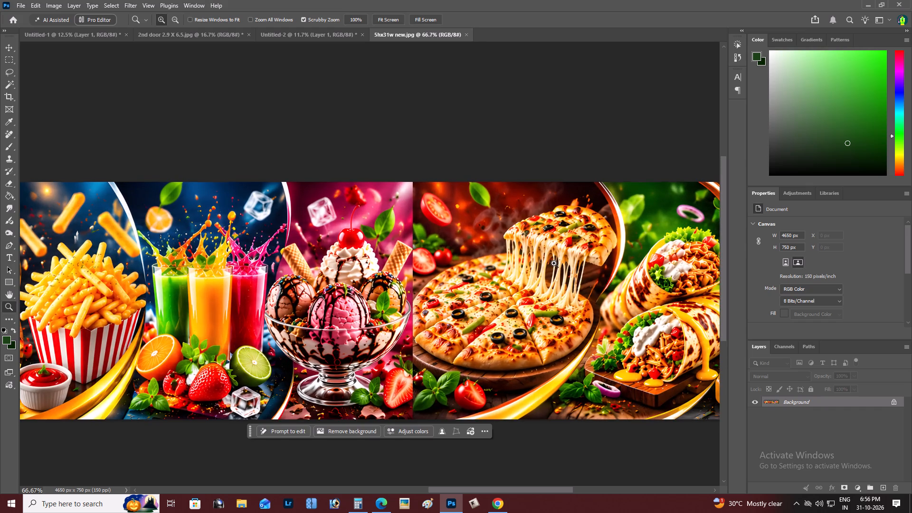
right_click(553, 263)
left_click(570, 267)
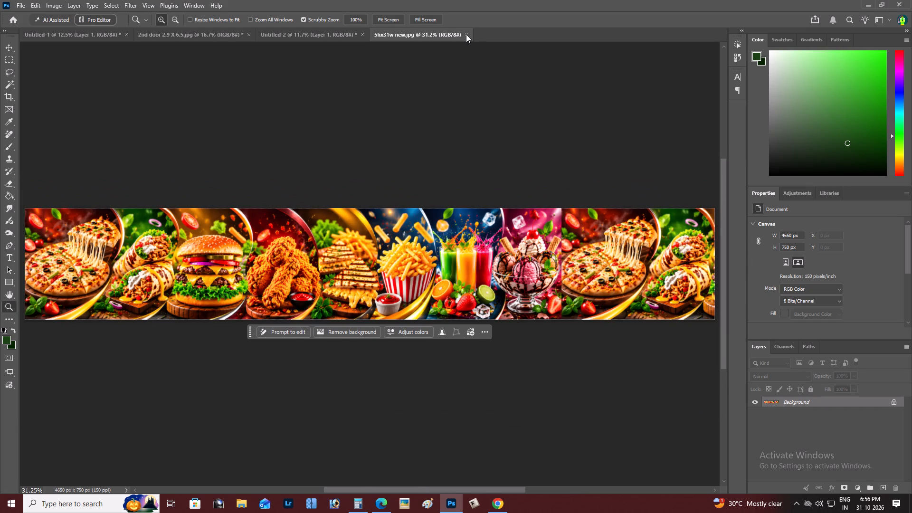
left_click(466, 34)
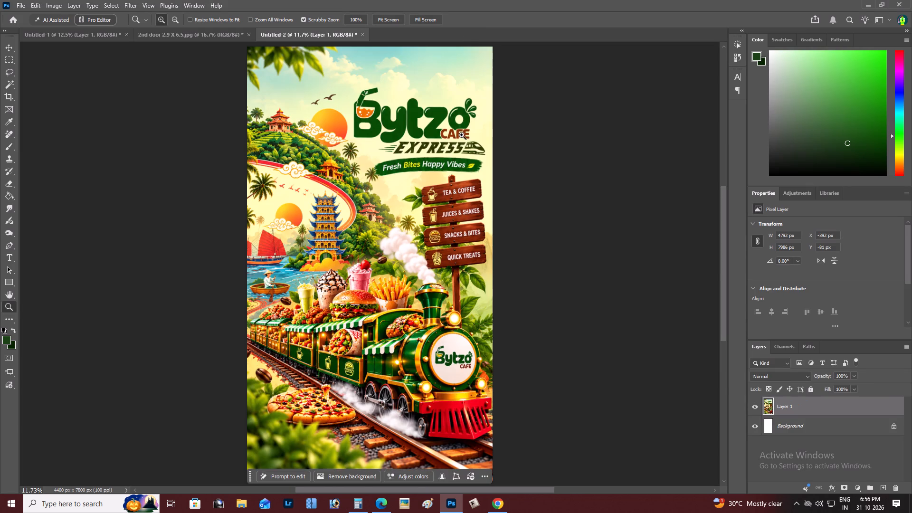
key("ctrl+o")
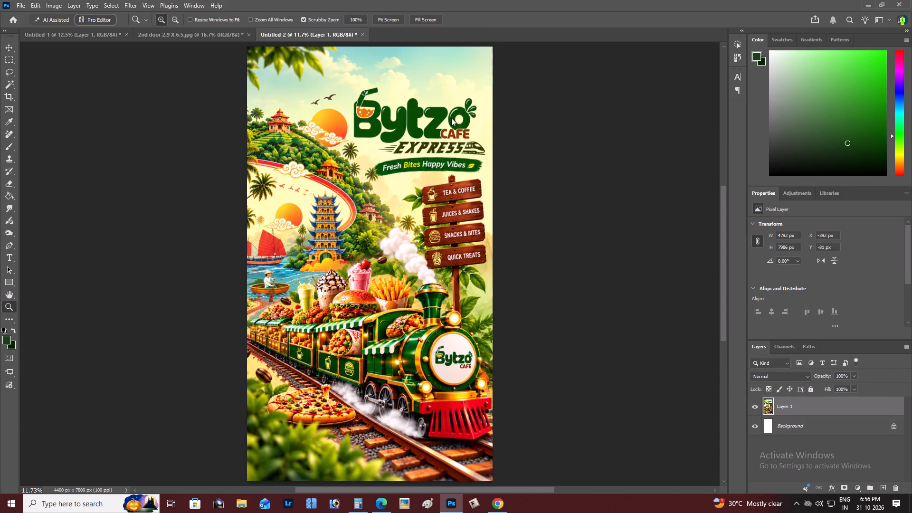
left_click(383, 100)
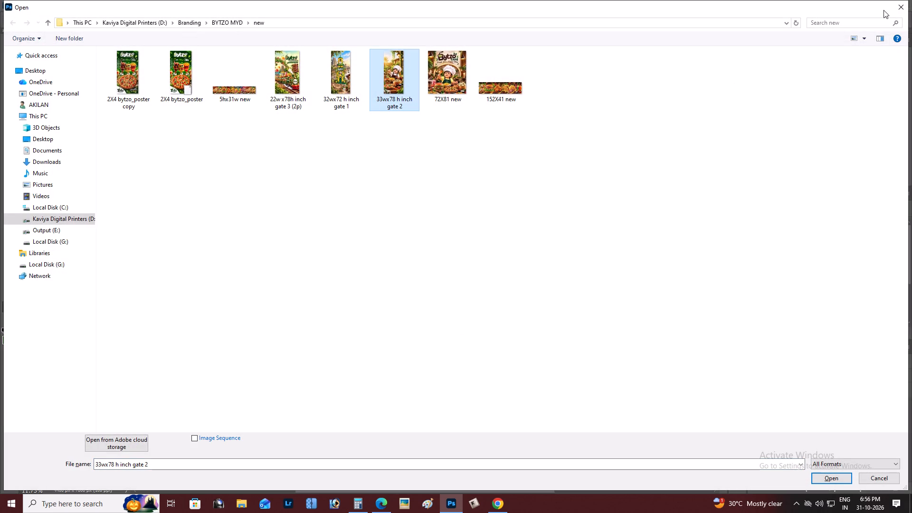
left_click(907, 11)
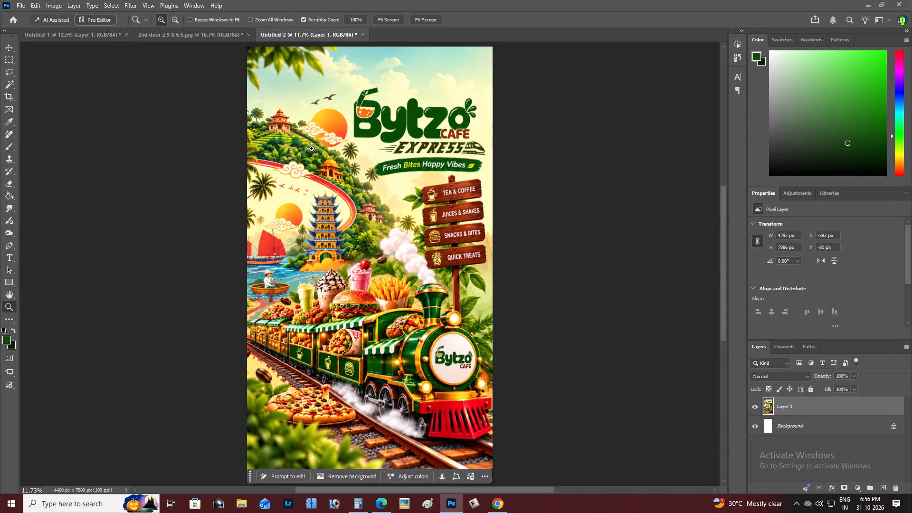
Examine the Bytzo Cafe Express train poster at full view and up close around the locomotive and signboards.
right_click(325, 188)
left_click(333, 194)
scroll(438, 242, "down", 12)
scroll(418, 232, "up", 20)
scroll(418, 232, "up", 1)
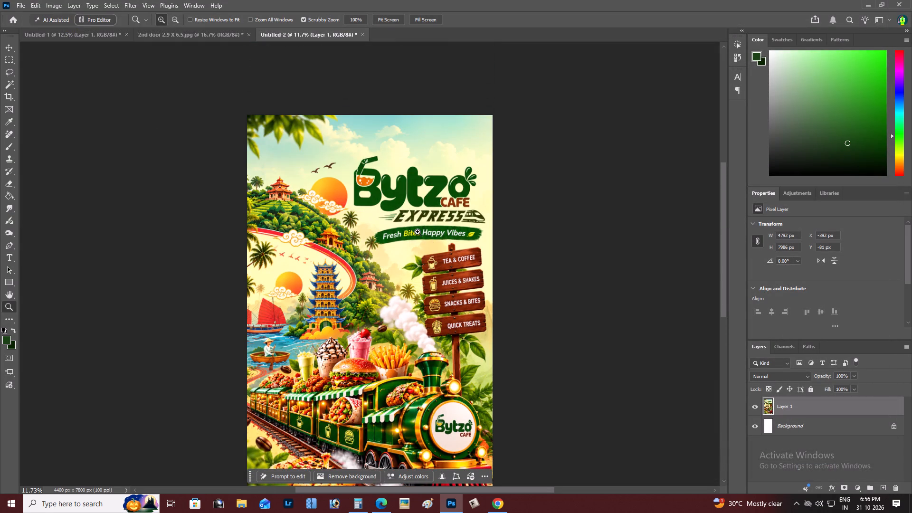
left_click_drag(723, 190, 726, 191)
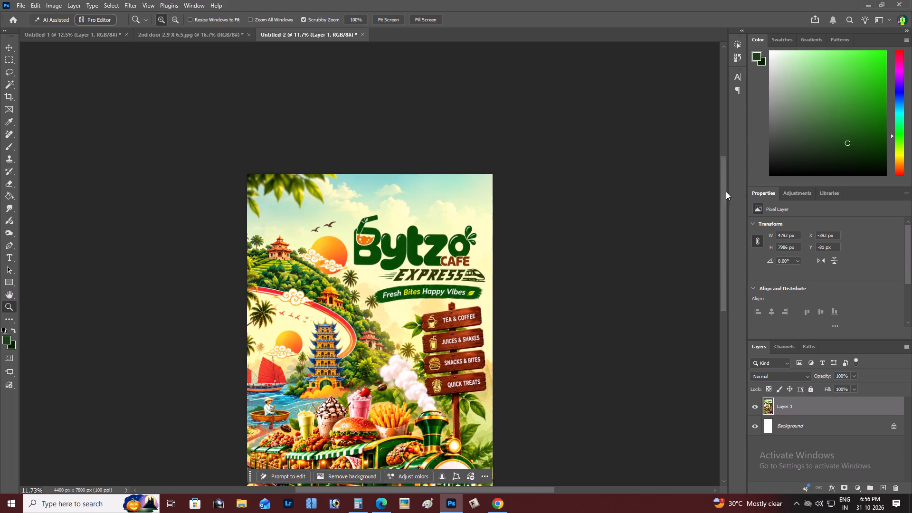
left_click_drag(726, 191, 726, 243)
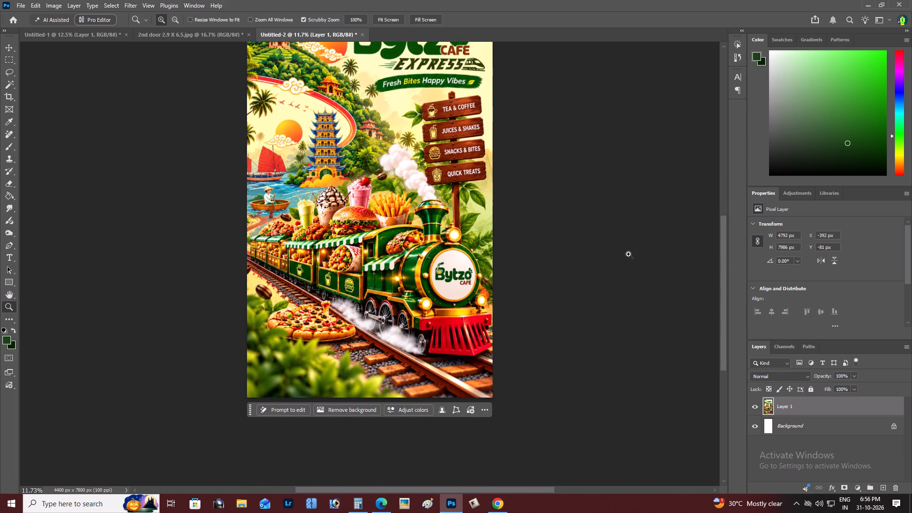
right_click(389, 171)
left_click(397, 175)
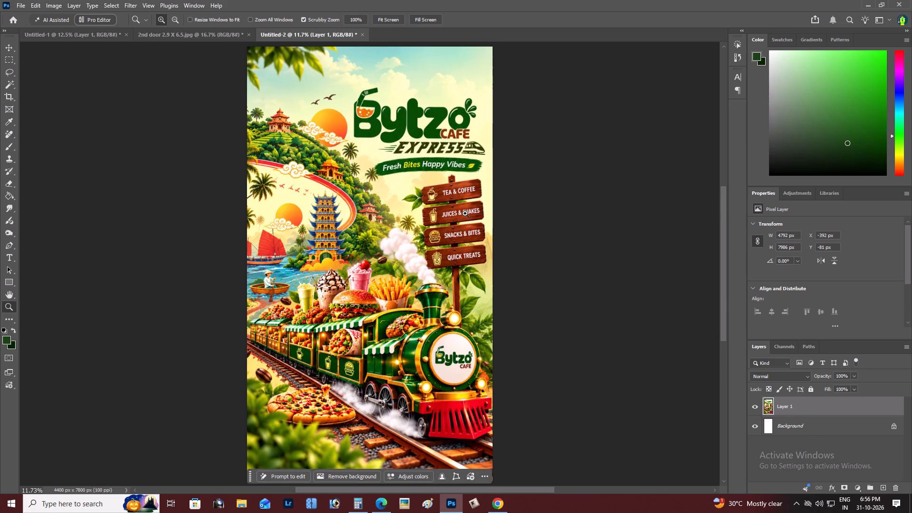
right_click(404, 199)
left_click(422, 205)
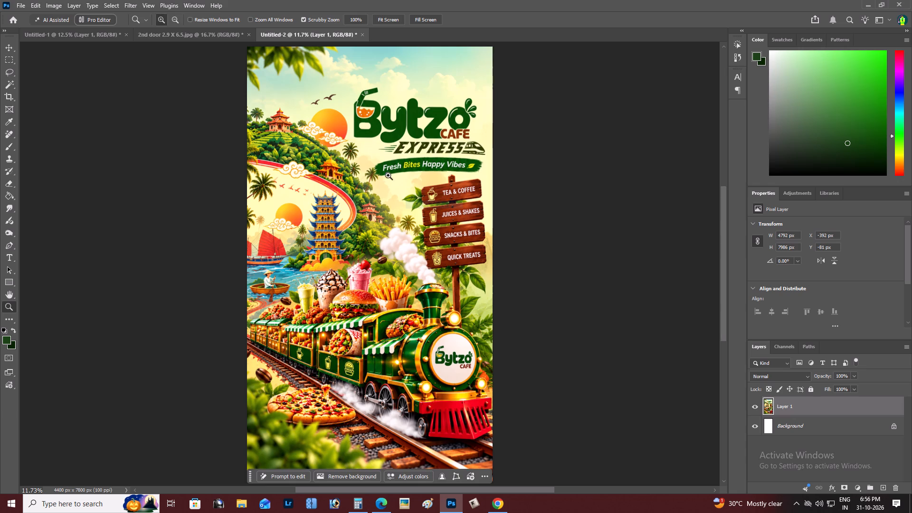
scroll(418, 307, "down", 10)
scroll(418, 307, "up", 10)
double_click(462, 358)
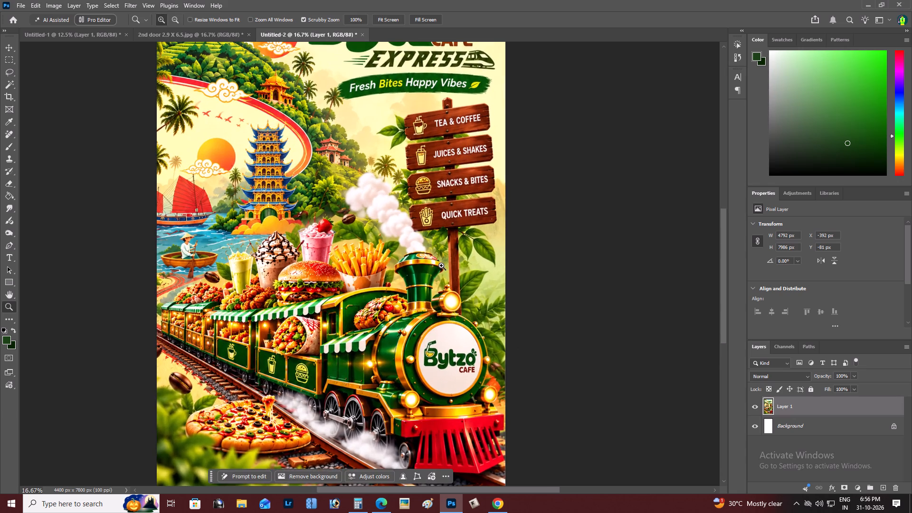
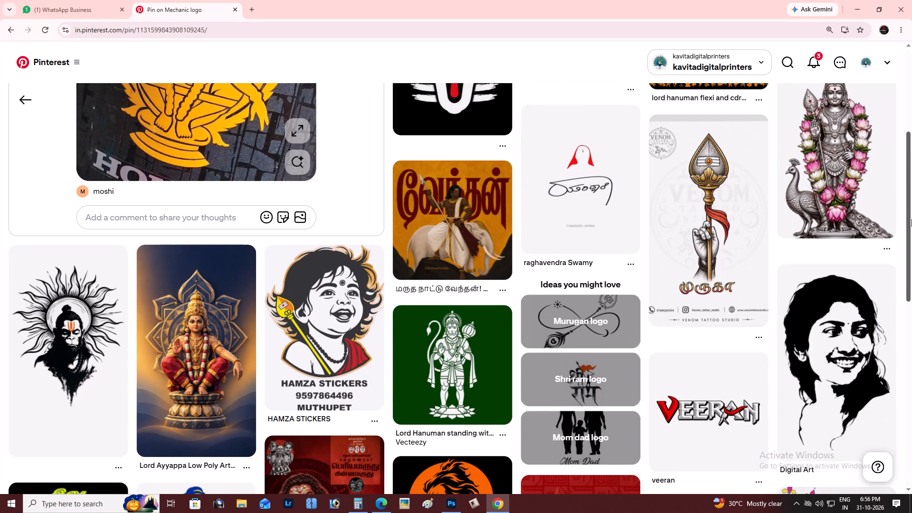
Switch to Pinterest and browse poster design ideas, opening the maruthupandiyar pin and the Delimitation 2026 pin with their related designs.
left_click_drag(911, 219, 911, 304)
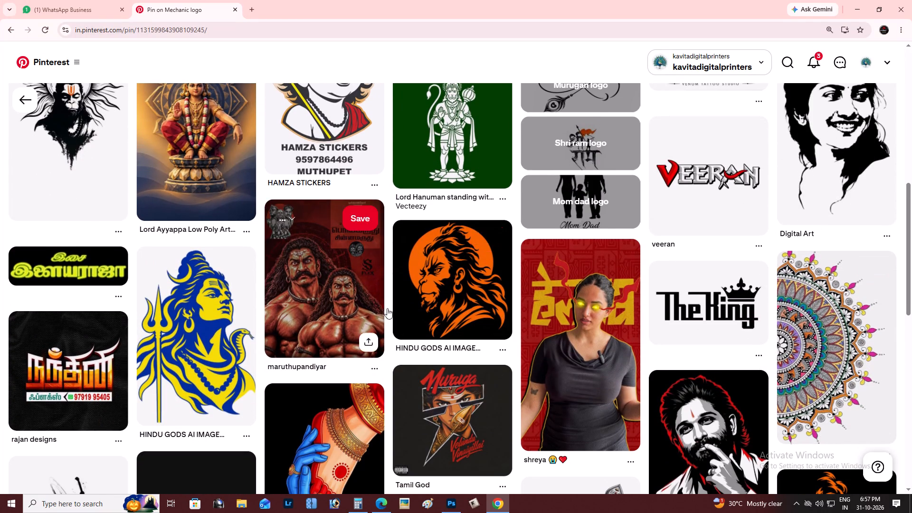
left_click(337, 298)
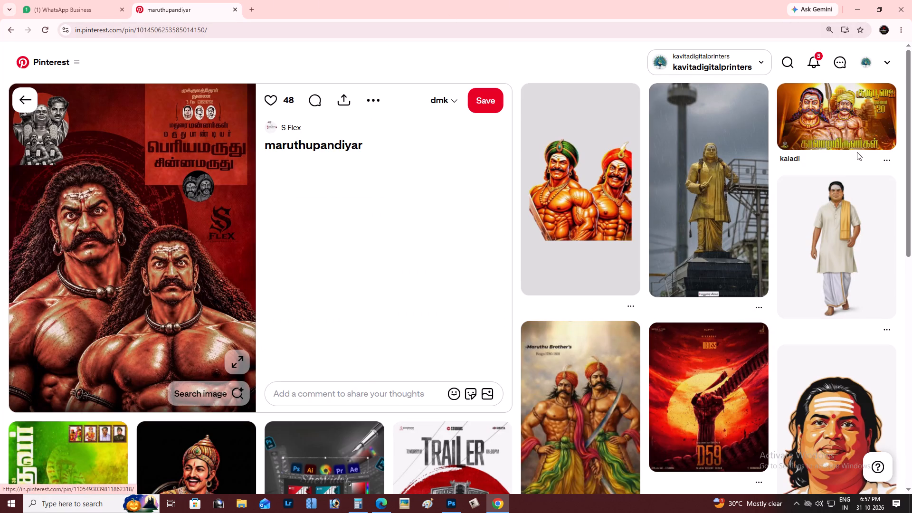
left_click_drag(911, 185, 911, 281)
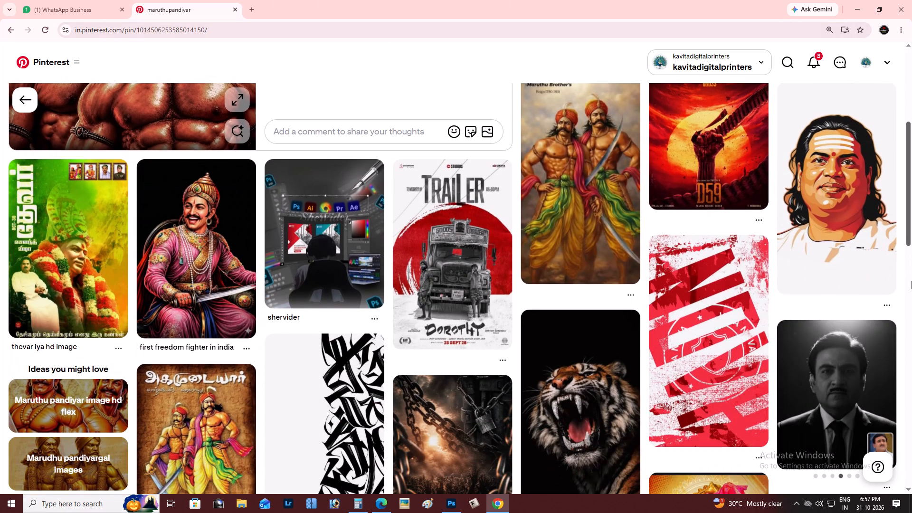
left_click_drag(911, 281, 911, 320)
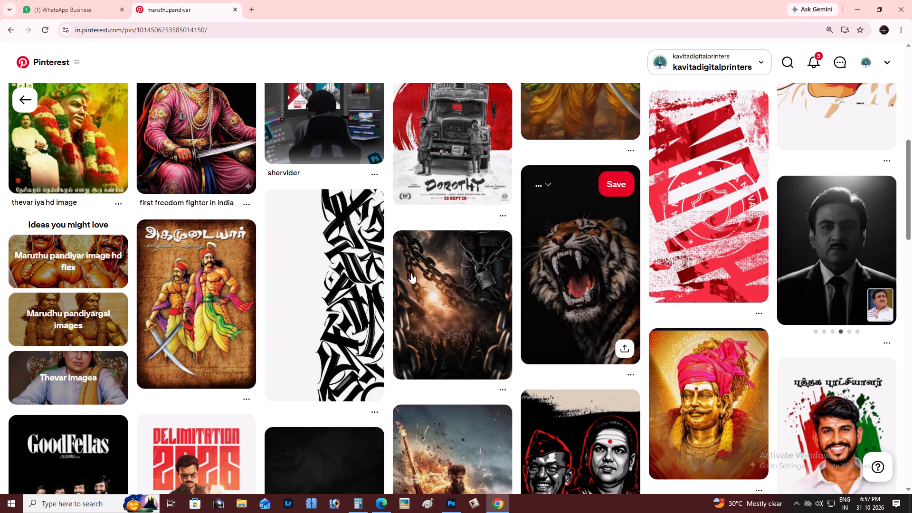
left_click_drag(911, 176, 911, 240)
left_click(229, 196)
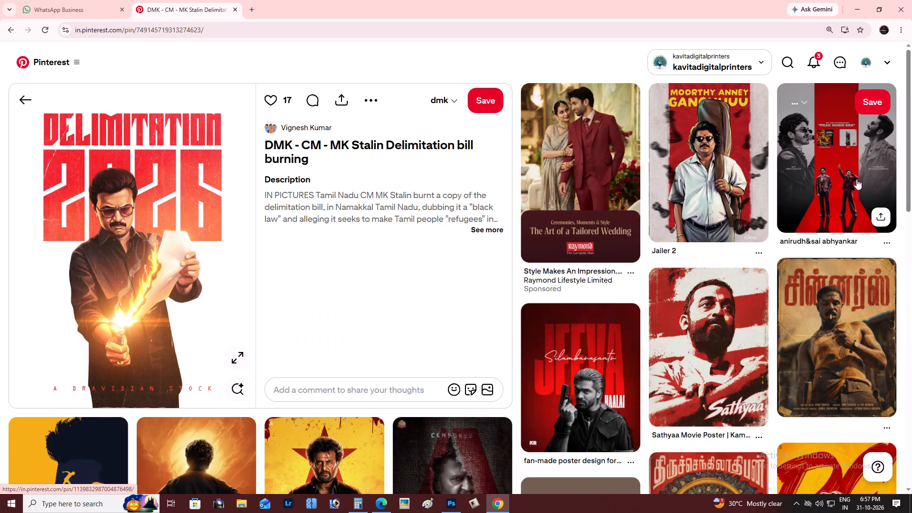
left_click_drag(911, 179, 911, 226)
left_click_drag(911, 209, 911, 145)
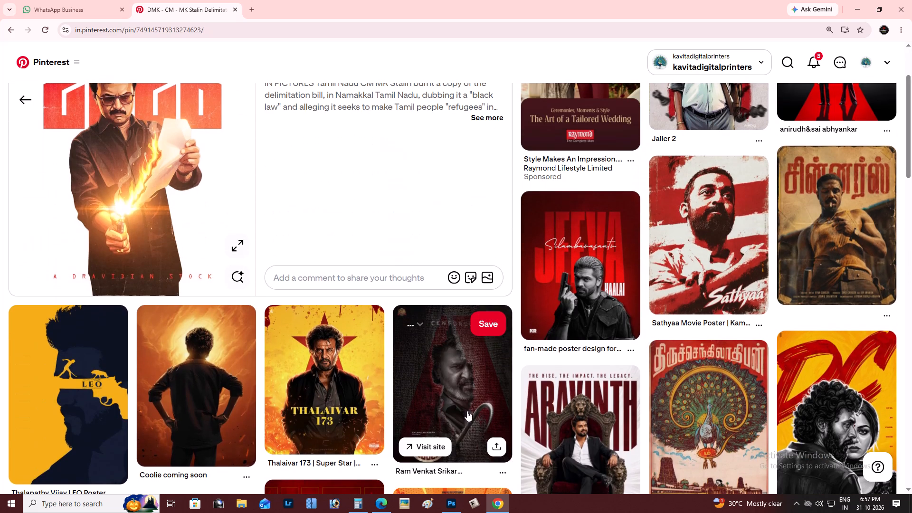
Switch to Photoshop and close the train poster, the "2nd door 2.9 X 6.5" file and the baby chef poster without saving changes.
left_click(450, 512)
right_click(390, 277)
left_click(405, 283)
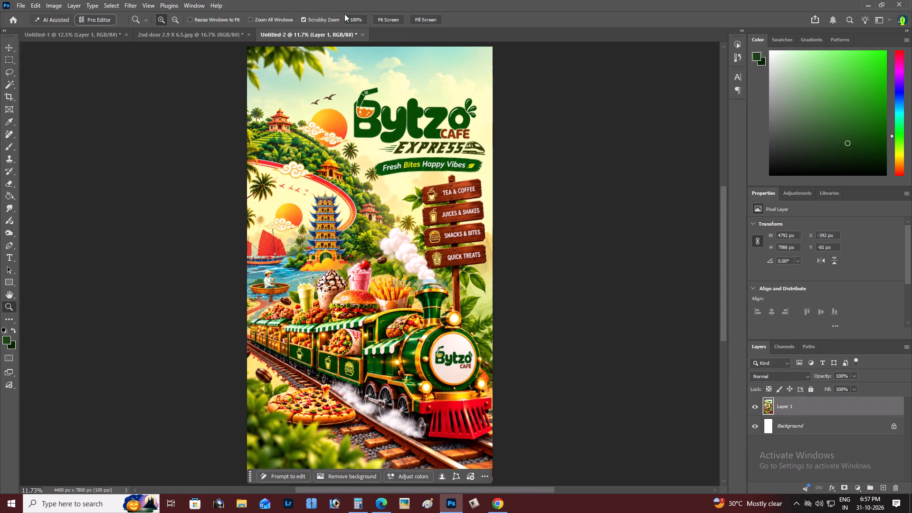
left_click(365, 32)
left_click(460, 188)
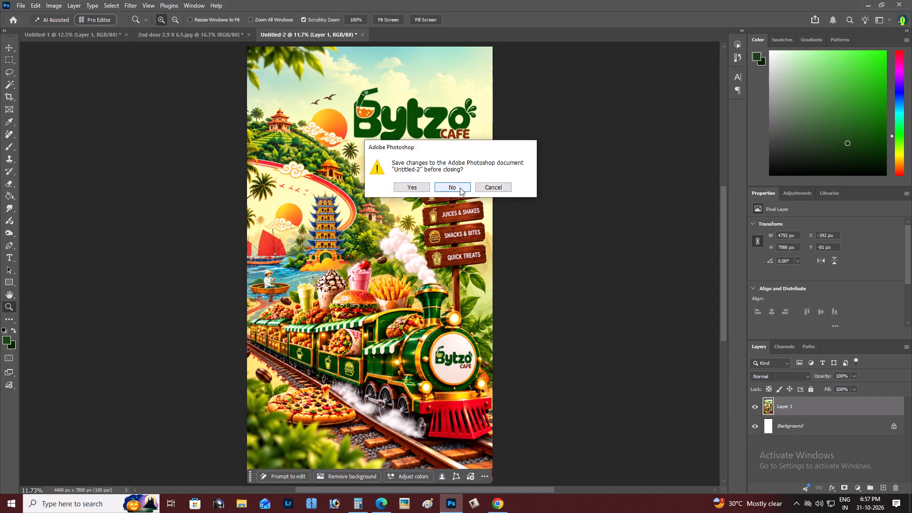
left_click(233, 39)
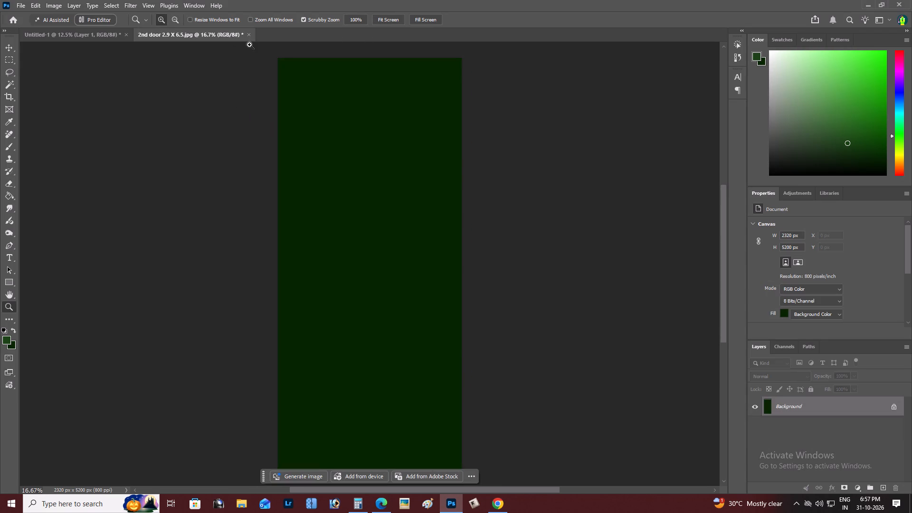
left_click(251, 35)
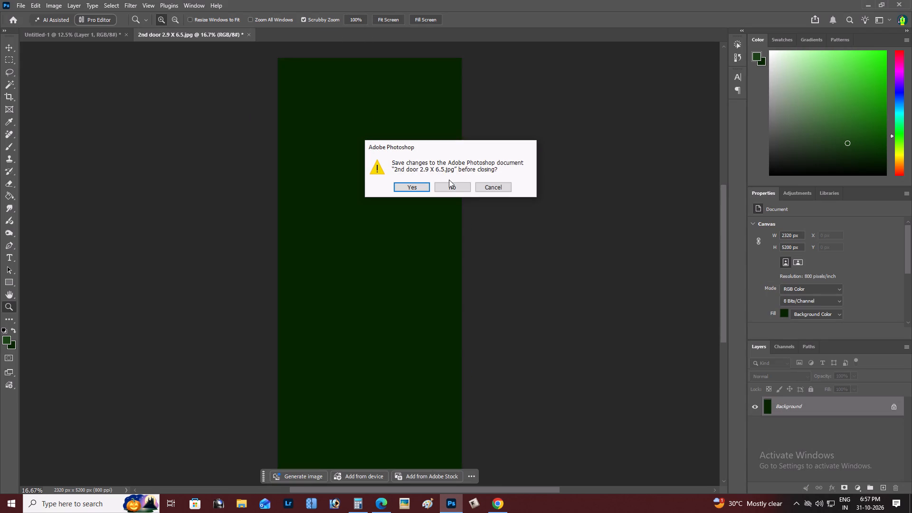
left_click(456, 187)
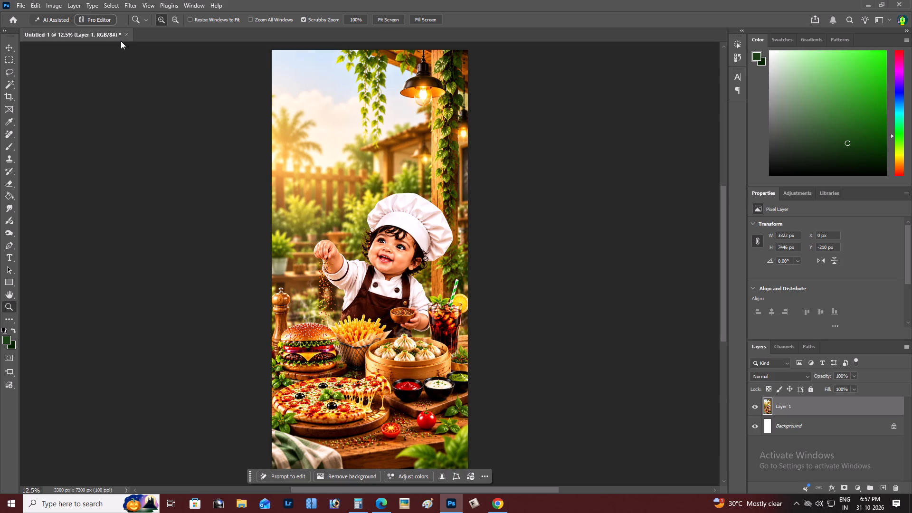
left_click(124, 34)
left_click(450, 189)
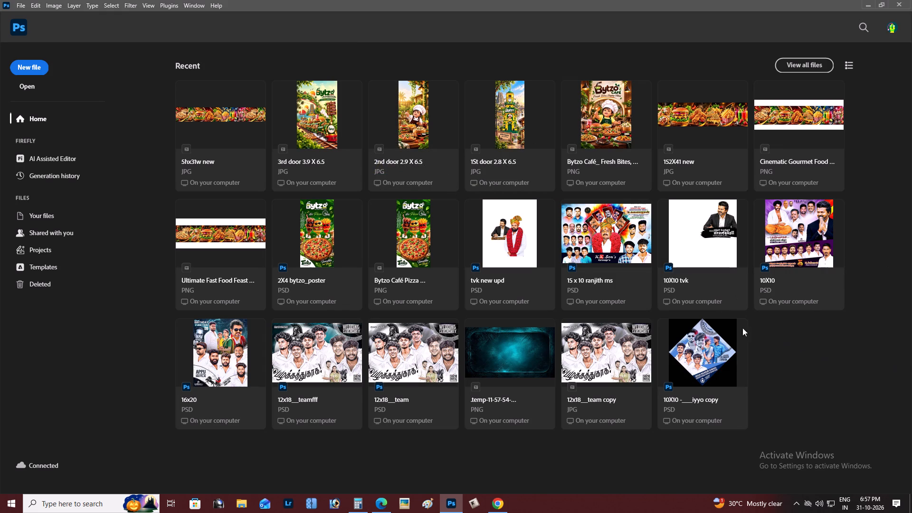
Switch back to Pinterest in Chrome and open the home feed to view its design suggestions.
left_click(504, 502)
scroll(514, 284, "up", 5)
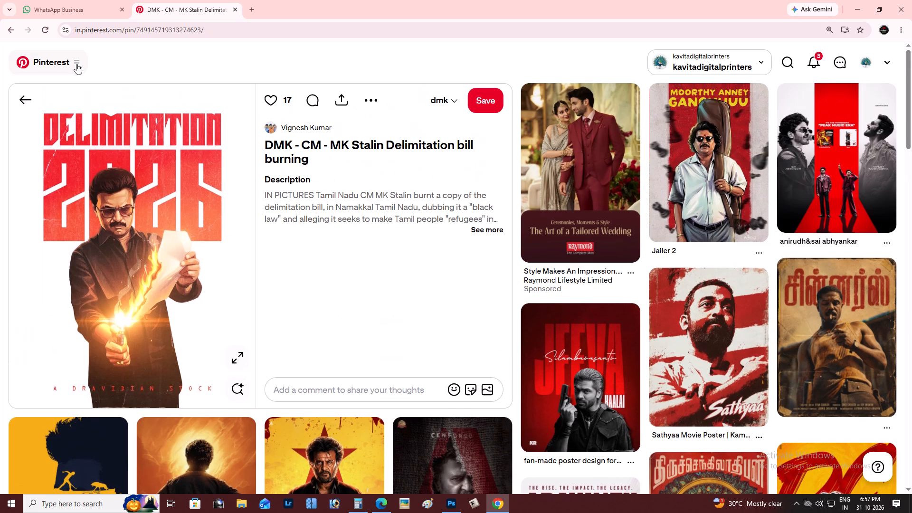
left_click(76, 64)
left_click(90, 150)
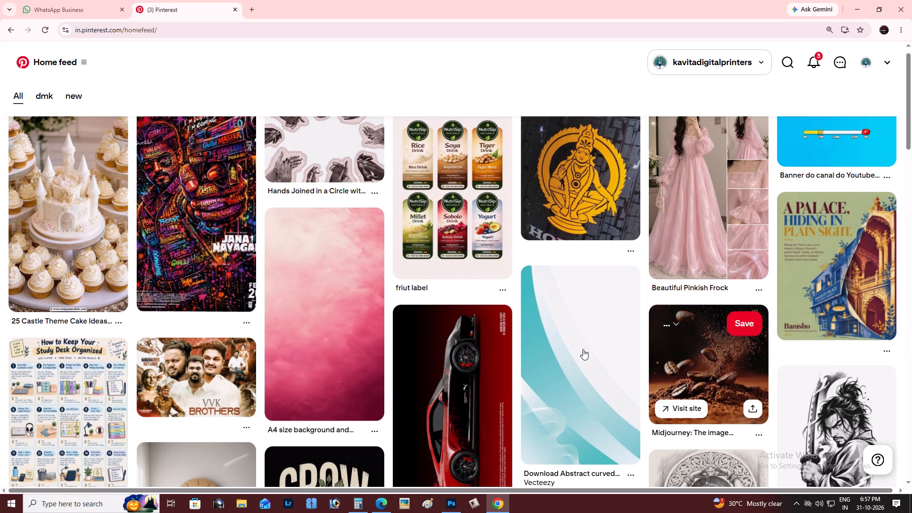
Switch to Firefox, open the Trip.com shortcut, and open the Trade Ads - ZiCharge page in a new tab.
left_click(865, 0)
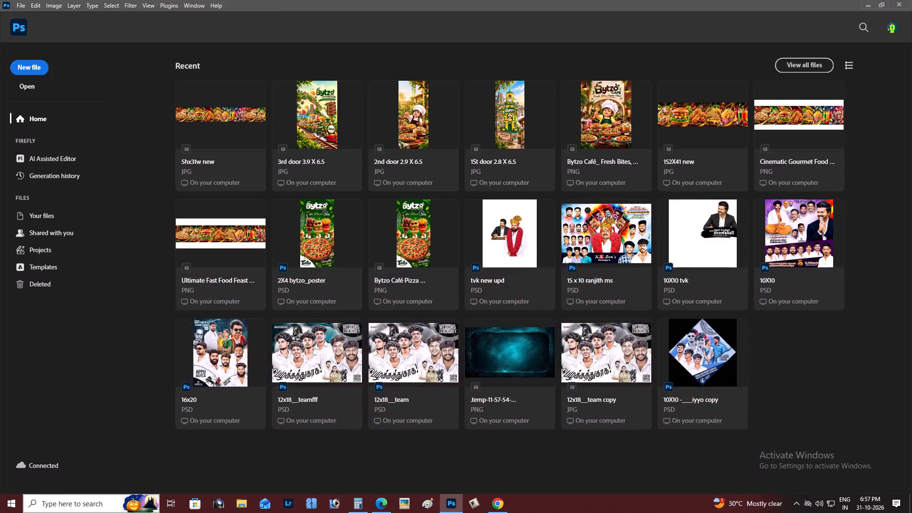
left_click(83, 512)
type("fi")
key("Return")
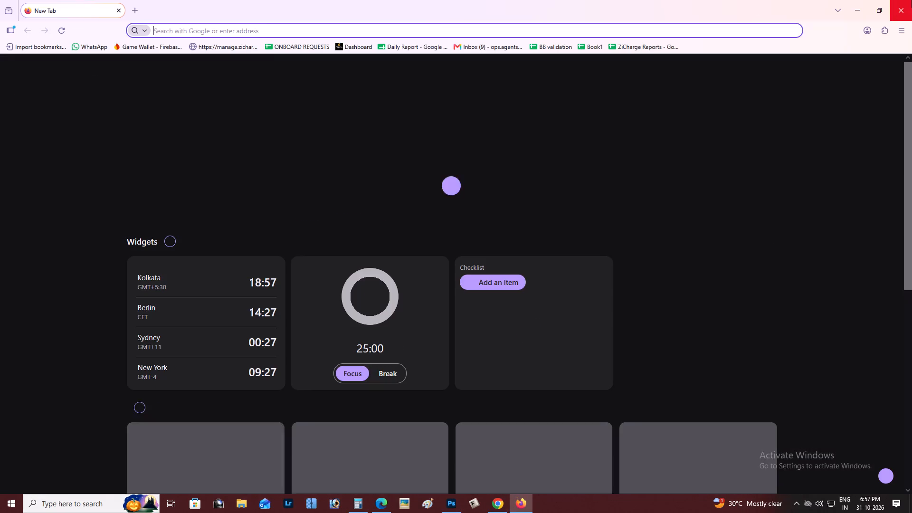
left_click(351, 193)
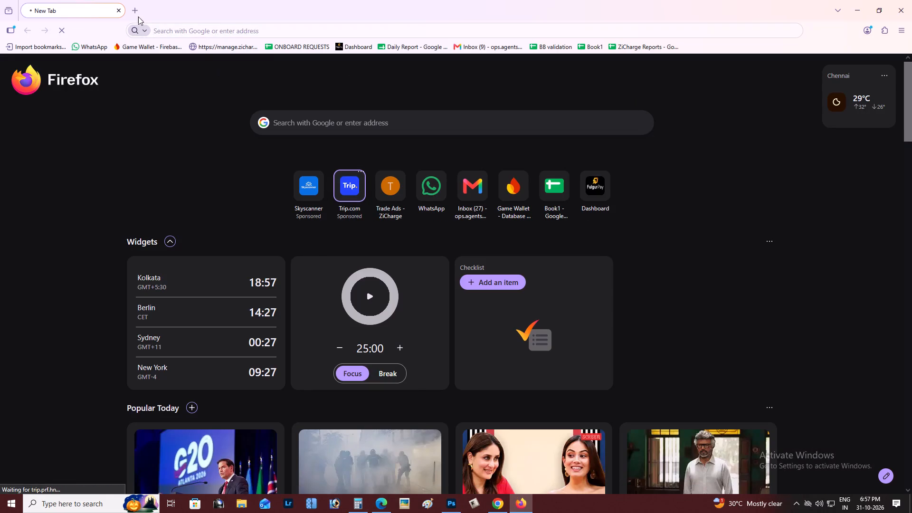
left_click(138, 12)
left_click(393, 188)
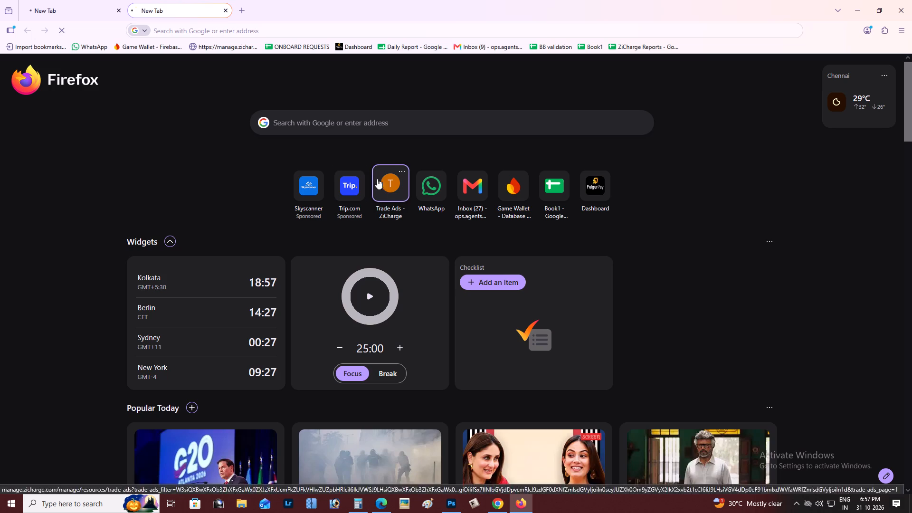
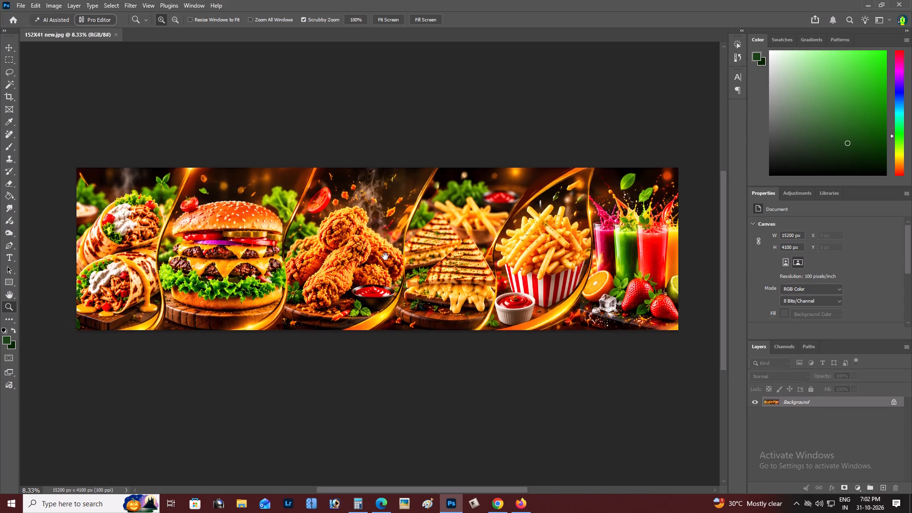
Show the rulers on the 152X41 new.jpg food banner and inspect its far edge beside the juice glasses at 25% zoom.
left_click_drag(385, 256, 237, 272)
key("z")
double_click(490, 233)
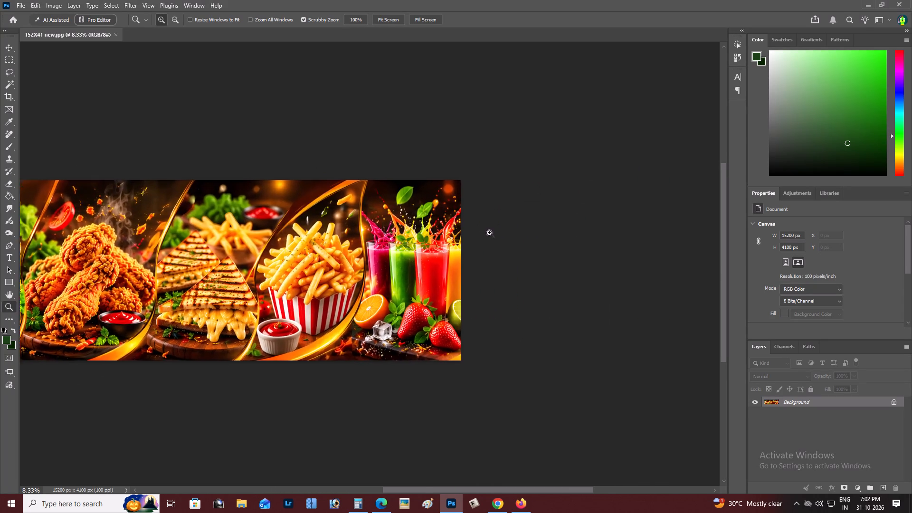
left_click(468, 233)
key("space")
key("space")
key("space")
key("space")
key("space")
key("space")
key("space")
left_click_drag(468, 233, 450, 246)
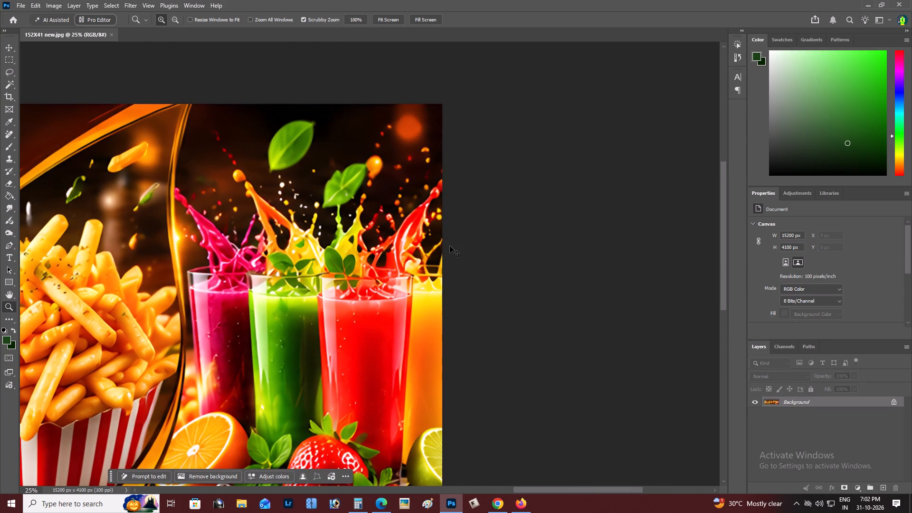
key("ctrl+r")
key("space")
key("space")
key("space")
key("space")
key("space")
key("space")
key("space")
key("space")
key("space")
key("space")
key("space")
key("space")
left_click_drag(481, 319, 469, 317)
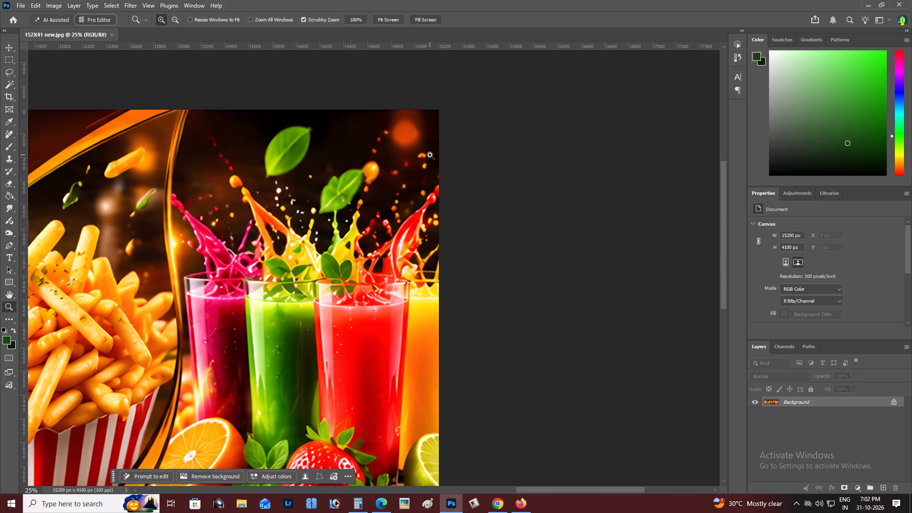
Examine the whole 152X41 new.jpg food banner on the canvas, from the wraps across to the juice glasses.
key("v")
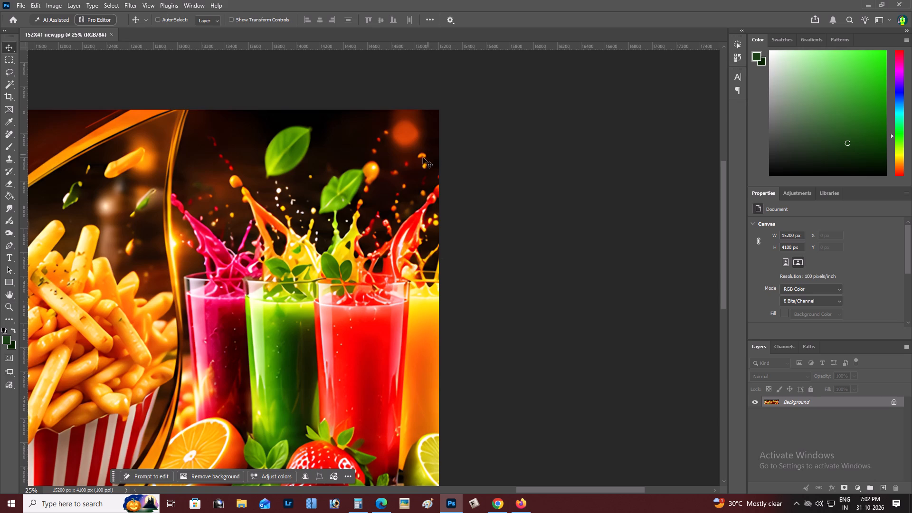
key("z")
left_click(330, 204, "alt")
right_click(330, 204)
left_click(344, 207)
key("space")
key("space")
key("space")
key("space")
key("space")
left_click_drag(344, 207, 334, 211)
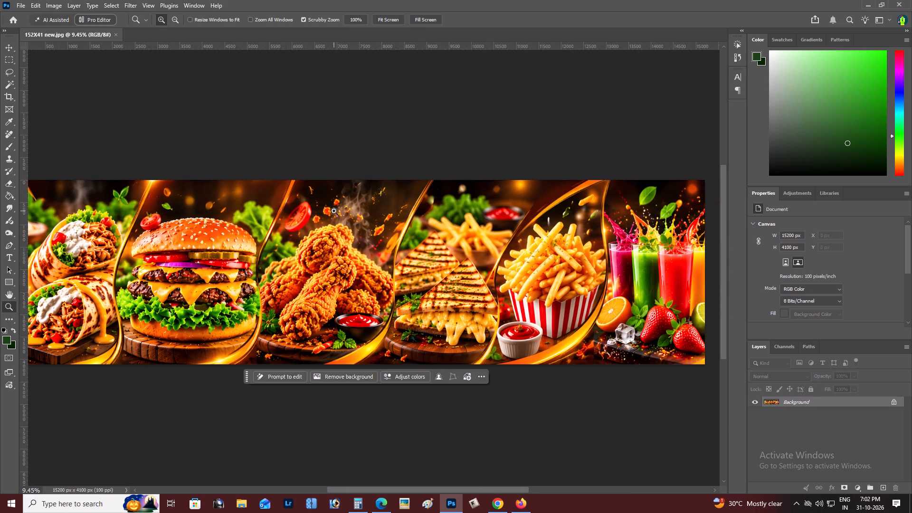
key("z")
left_click(366, 224, "alt")
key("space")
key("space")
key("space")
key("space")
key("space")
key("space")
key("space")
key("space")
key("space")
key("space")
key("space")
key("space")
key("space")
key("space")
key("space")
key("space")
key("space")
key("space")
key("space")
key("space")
left_click(376, 233)
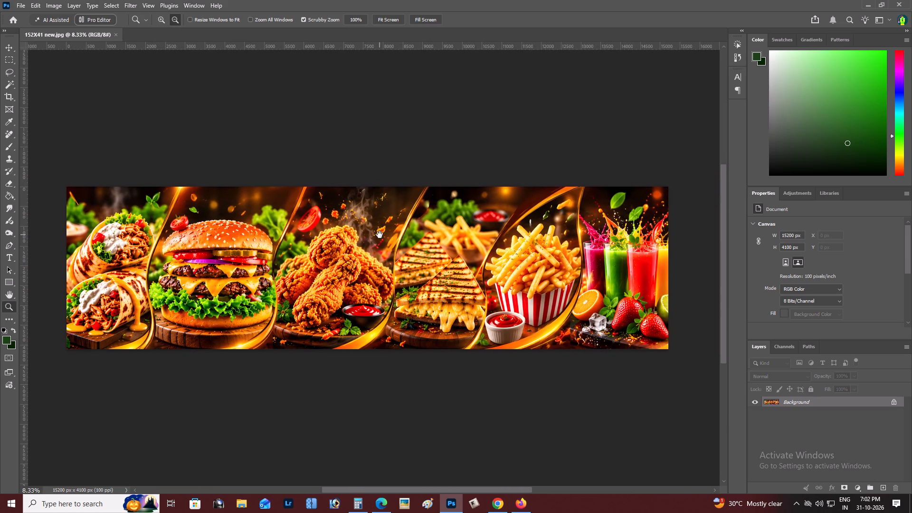
left_click(401, 245, "alt")
right_click(405, 244)
double_click(423, 244)
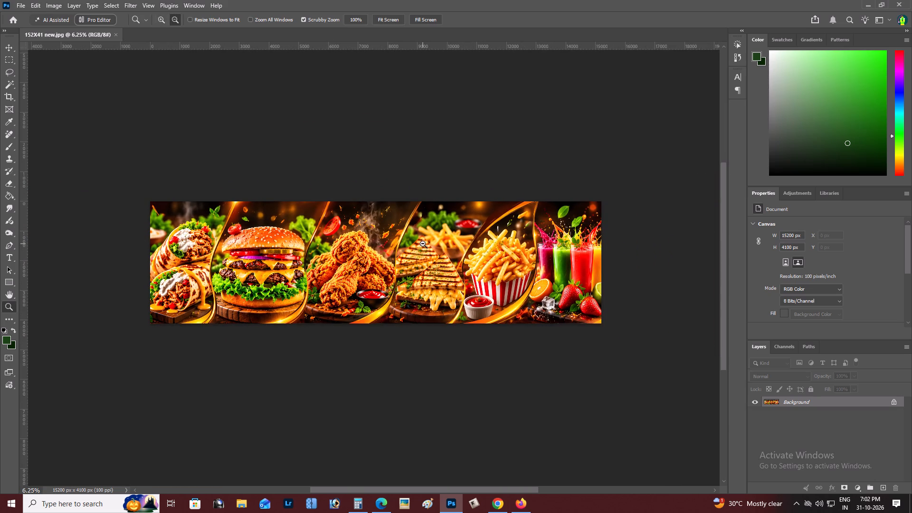
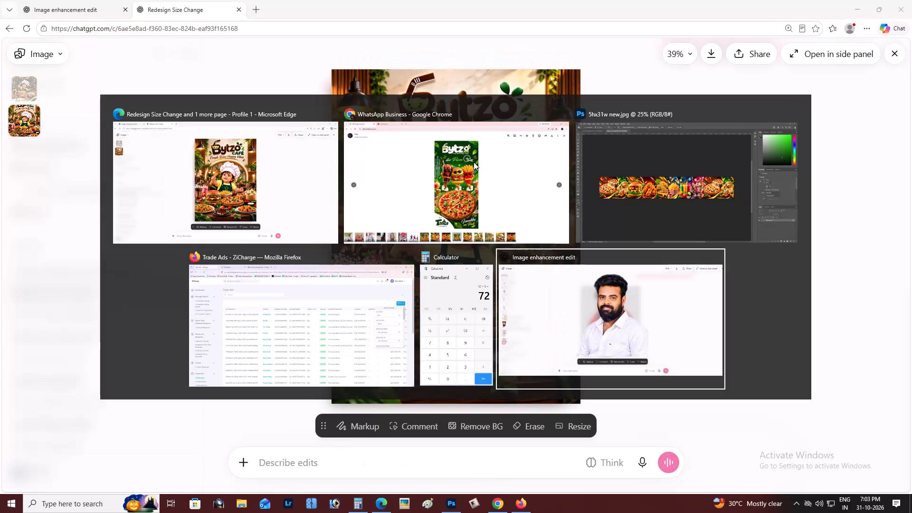
Switch back to Photoshop and bring up the artwork files in the BYTZO MYD new folder for opening.
key("alt+Tab")
key("alt+Tab")
key("ctrl+o")
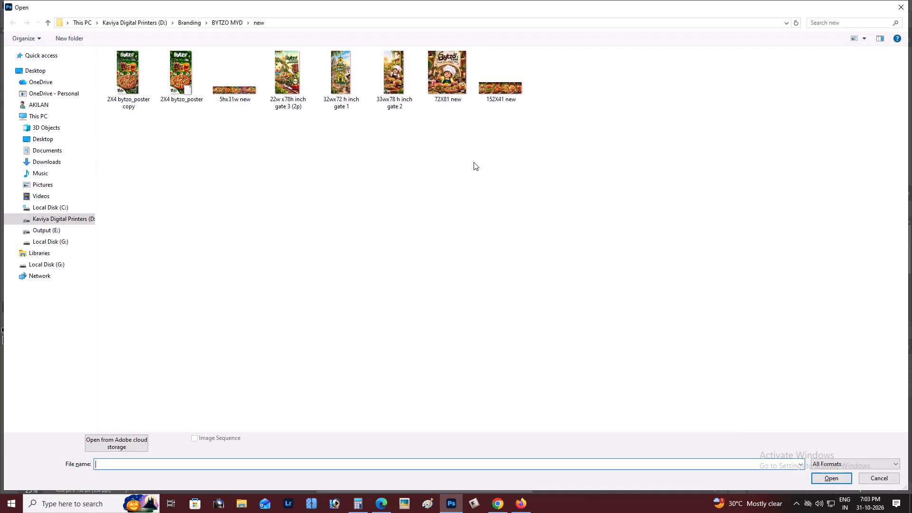
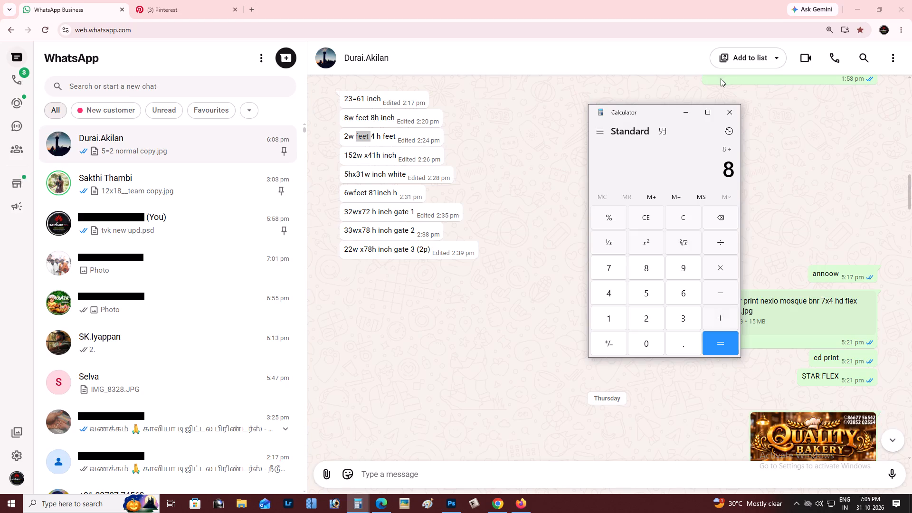
In Calculator, add 52 to the 8 already entered and continue the sum with another addition.
left_click(650, 298)
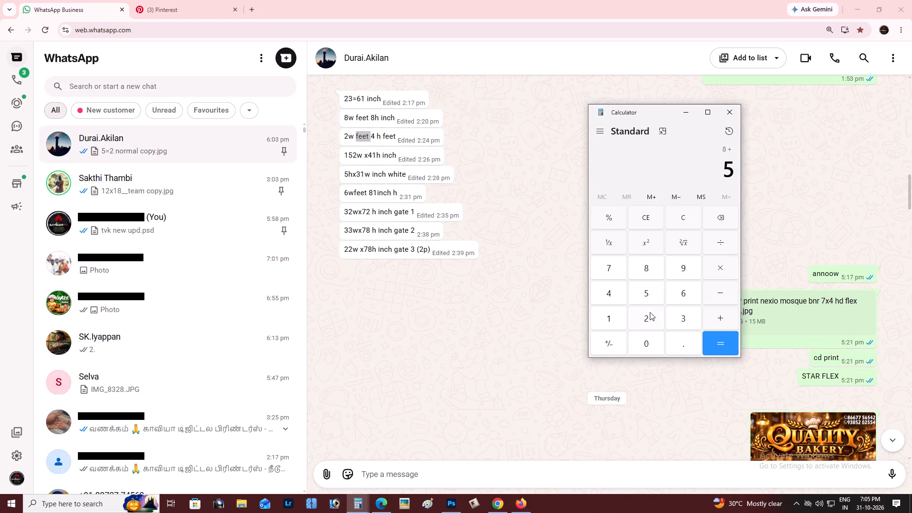
left_click(650, 312)
left_click(724, 312)
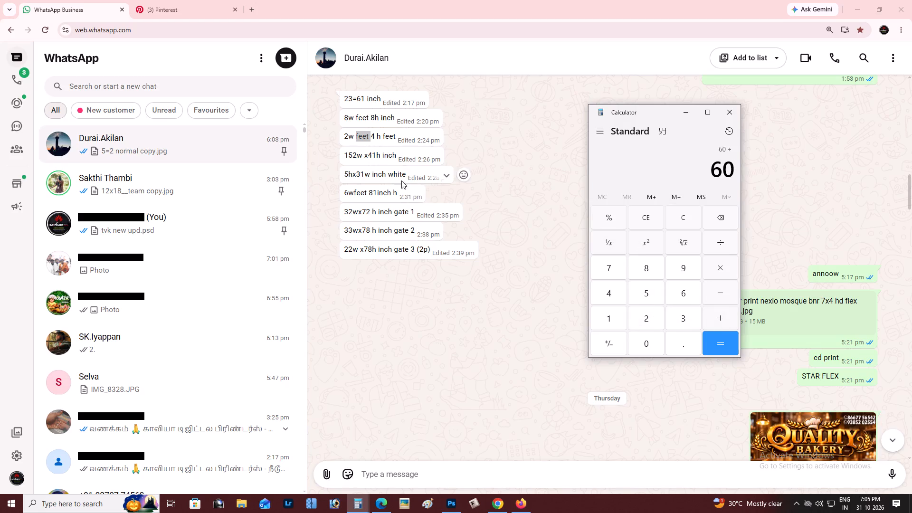
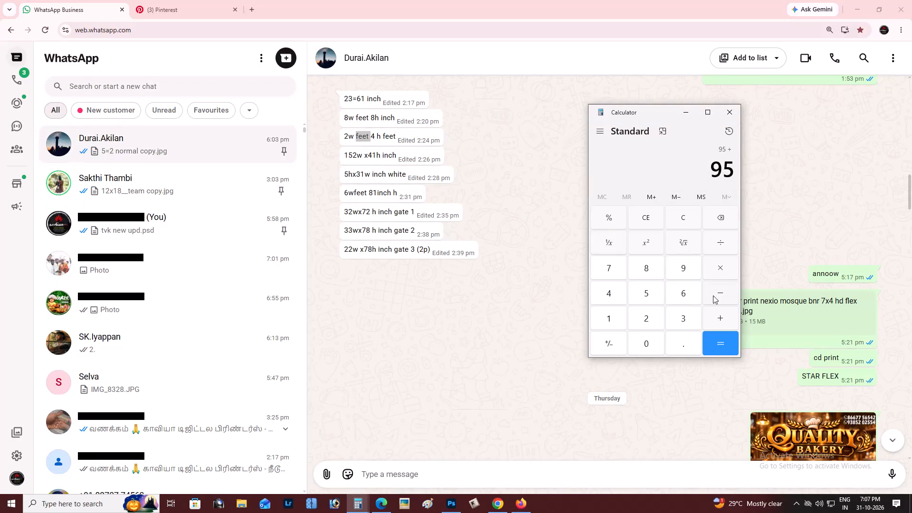
Add 18 and 21 to the running total in the calculator.
left_click(726, 325)
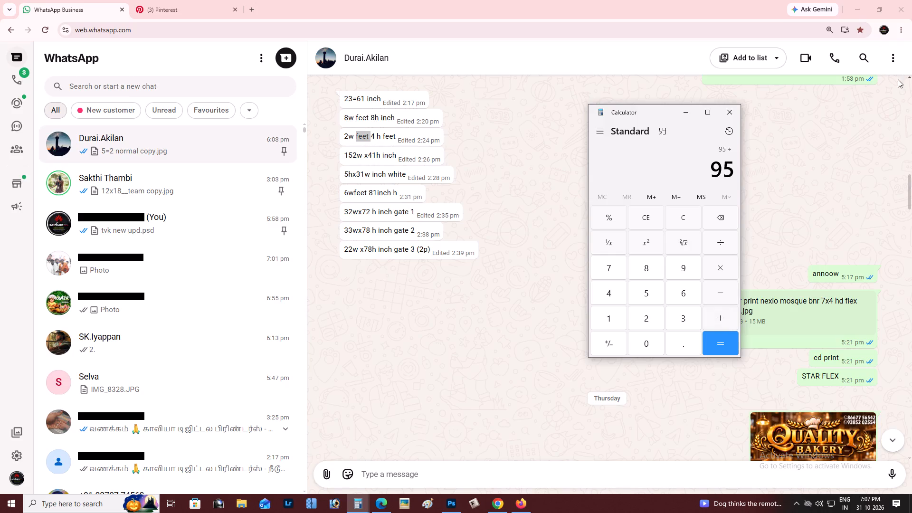
left_click(723, 325)
left_click(611, 325)
left_click(653, 270)
left_click(717, 323)
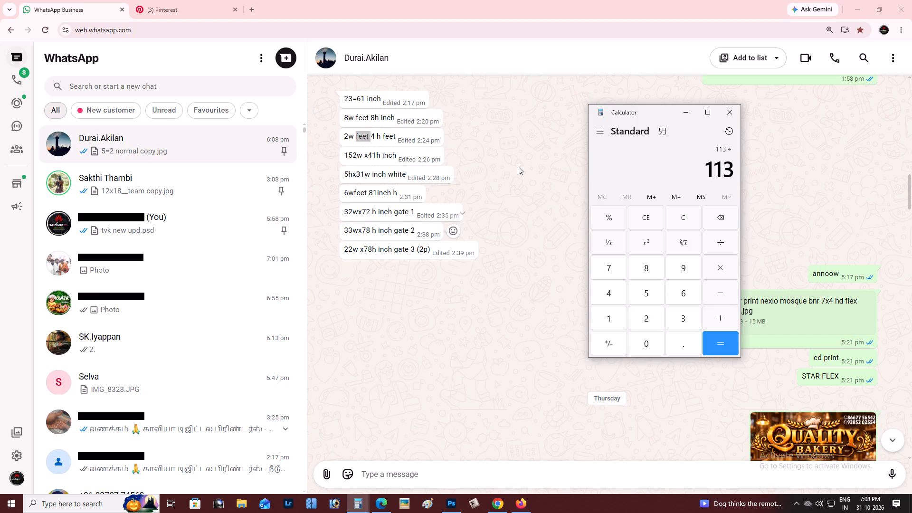
left_click(729, 320)
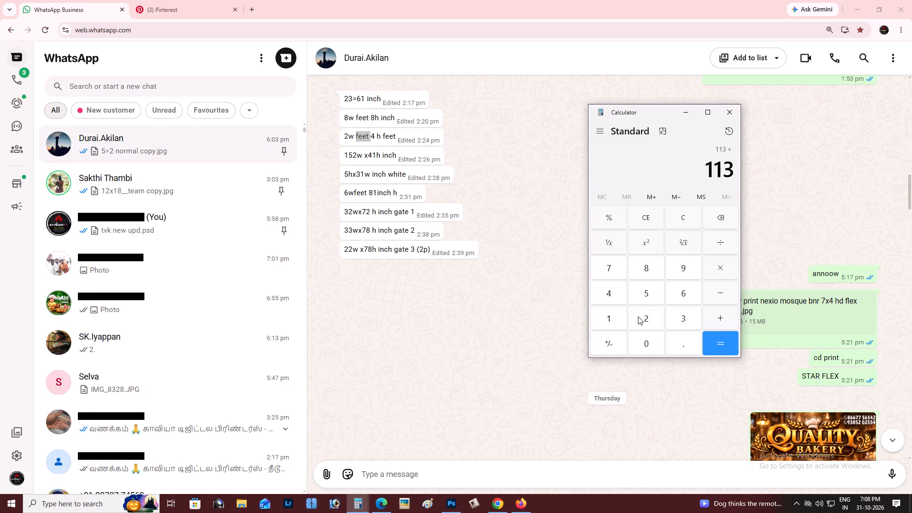
left_click(638, 316)
left_click(599, 321)
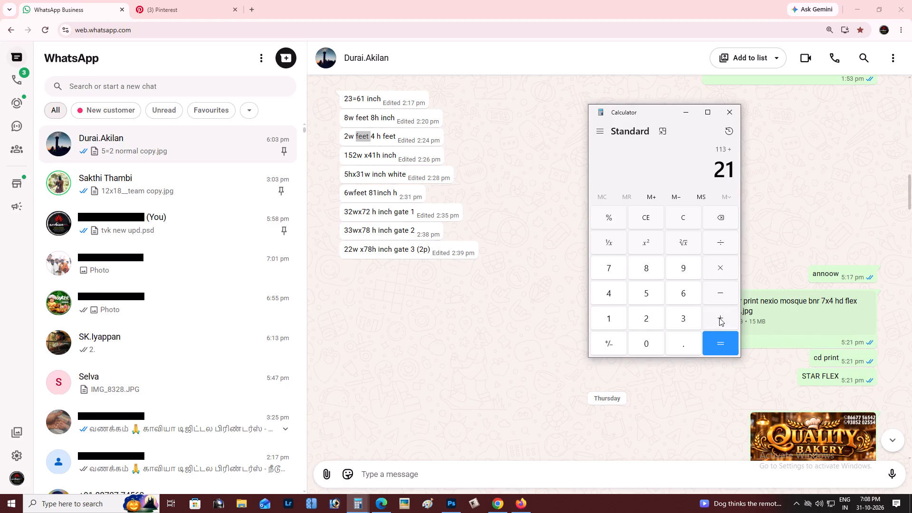
left_click(719, 318)
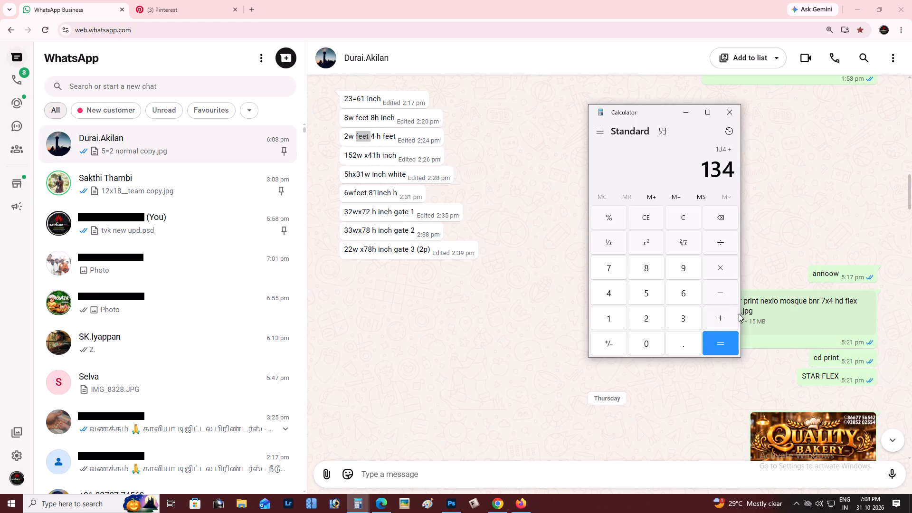
Enter the next number to add, clearing the mistaken 4 and starting it with 1 instead.
left_click(736, 317)
left_click(608, 291)
left_click(710, 220)
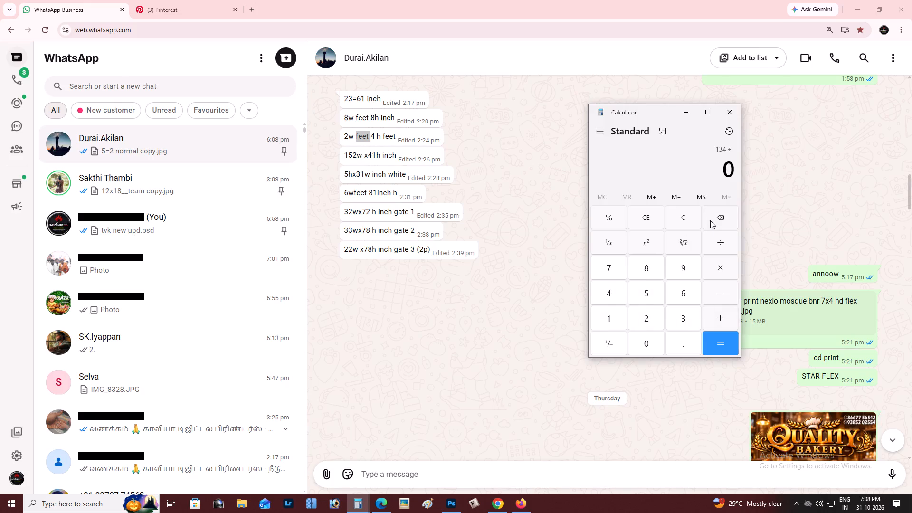
left_click(712, 219)
left_click(608, 316)
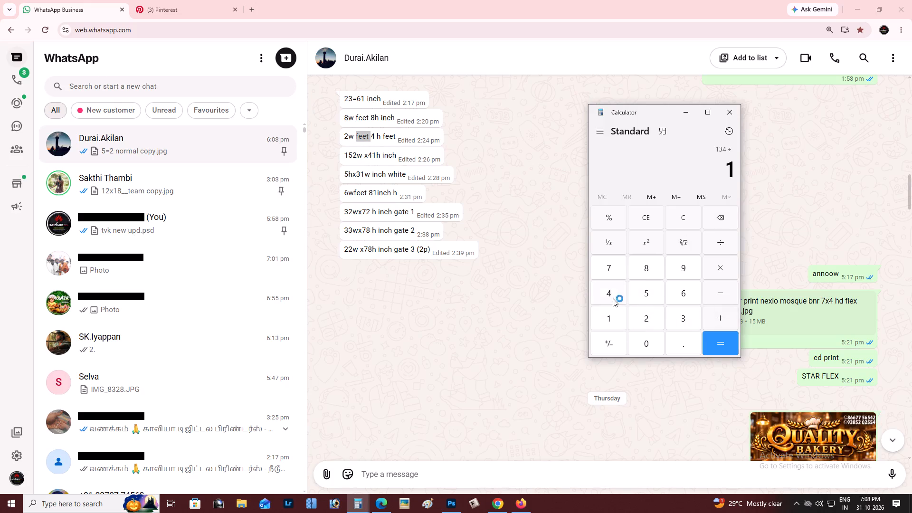
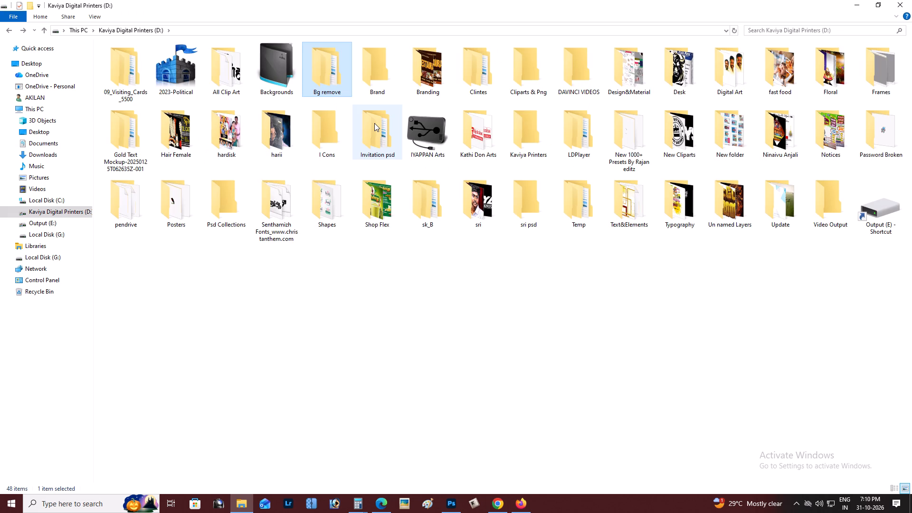
Open the Branding folder on the Kaviya Digital Printers (D:) drive.
key("Right")
key("Right")
key("Down")
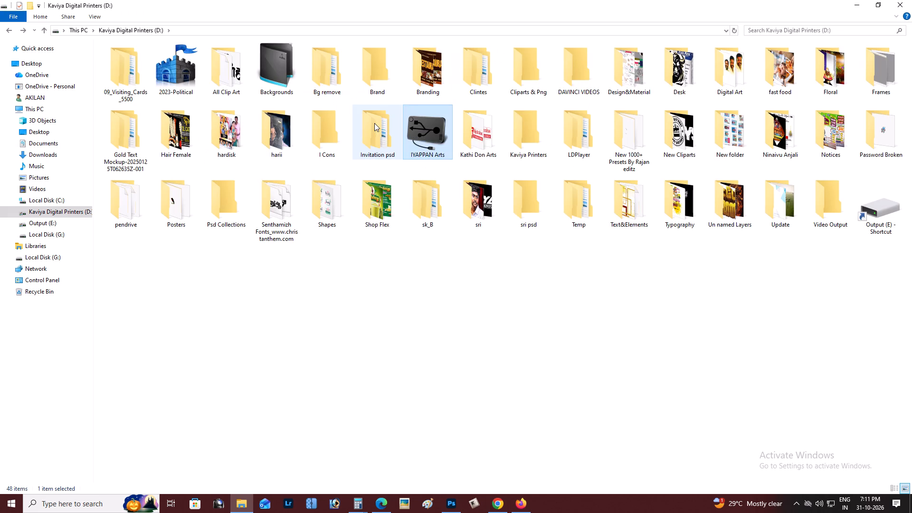
key("Left")
key("Left")
key("Left")
key("Up")
key("Right")
key("Right")
key("Right")
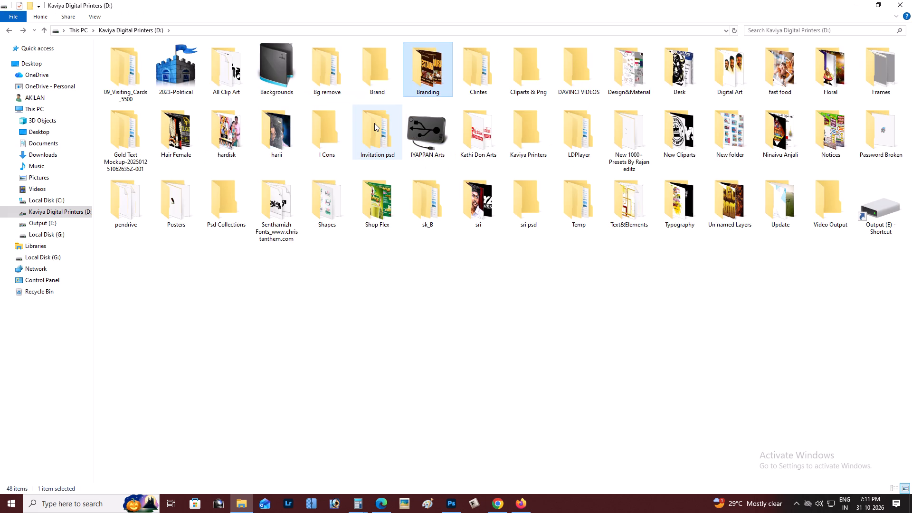
key("Return")
Open the BYTZO MYD folder inside Branding.
key("Right")
key("Right")
key("Right")
key("Right")
key("Right")
key("Down")
key("Right")
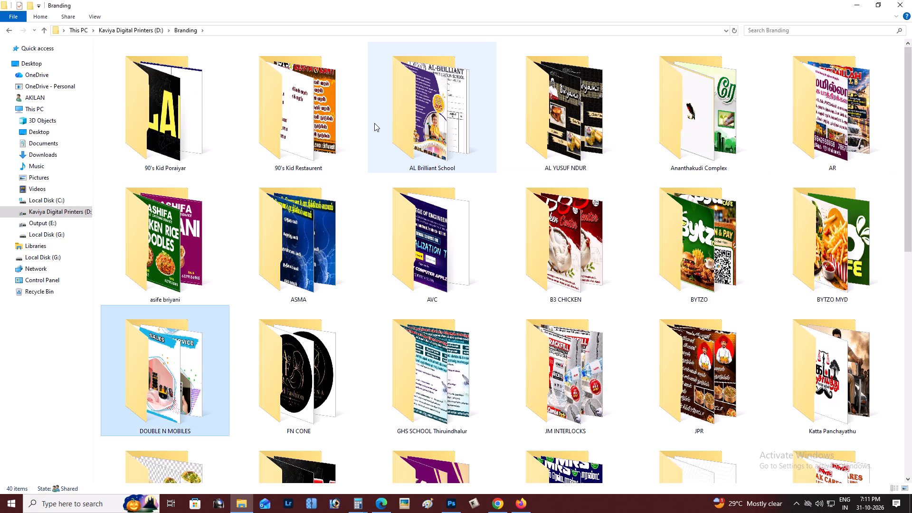
key("Left")
key("Return")
Check the subfolders of BYTZO MYD and open the one named new.
key("Right")
key("Left")
key("Return")
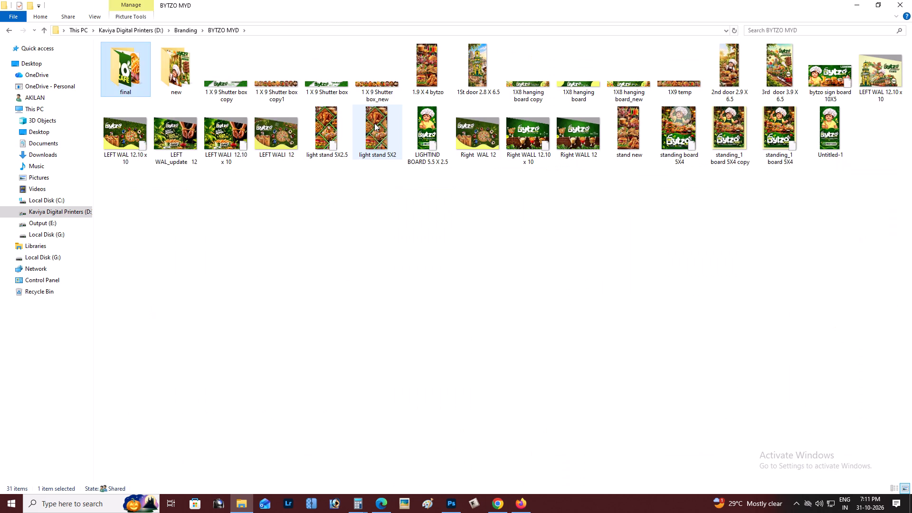
key("BackSpace")
key("Right")
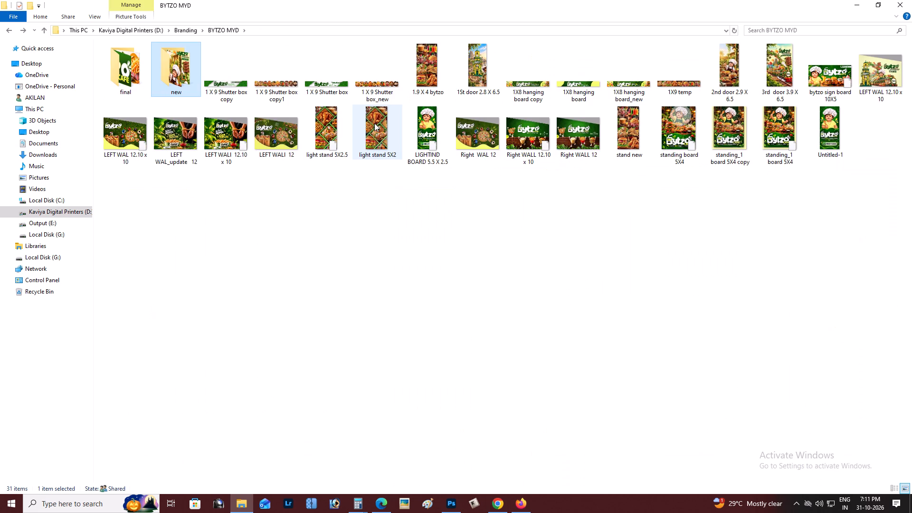
key("Return")
key("BackSpace")
key("Return")
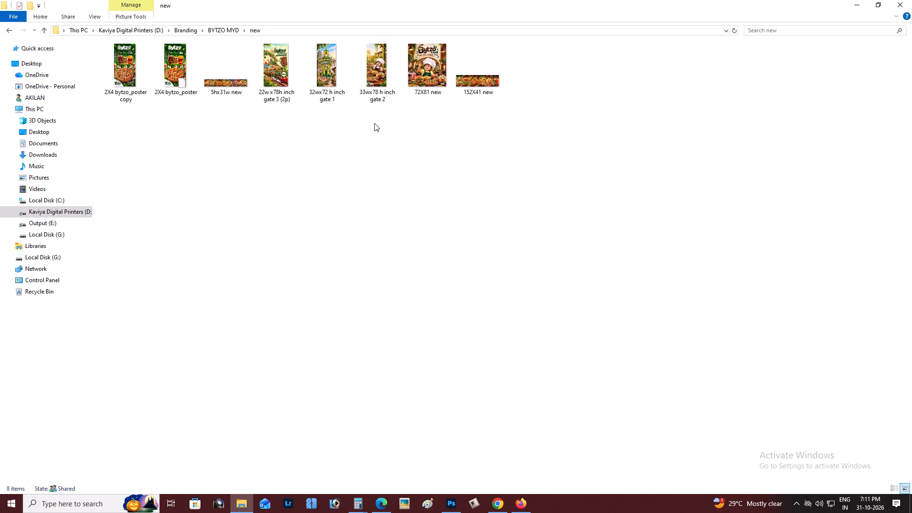
Show the files in the new folder as larger thumbnails.
right_click(591, 280)
left_click(729, 289)
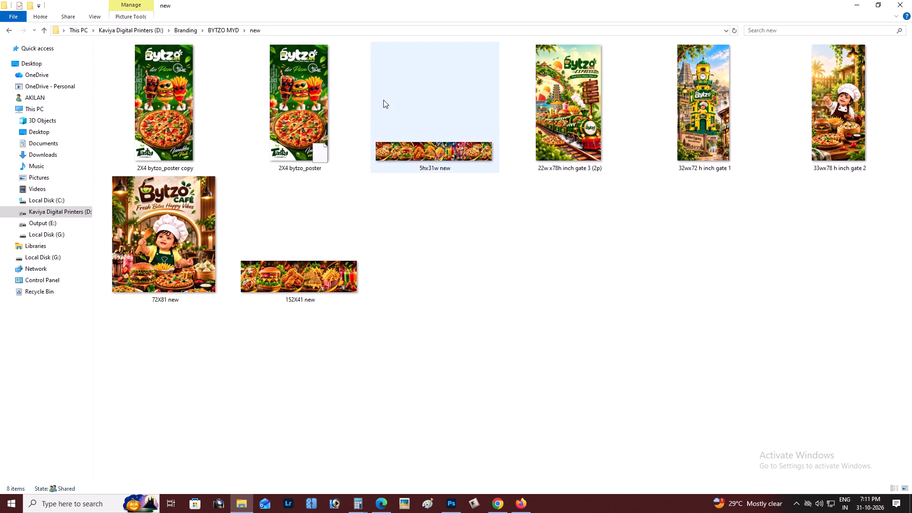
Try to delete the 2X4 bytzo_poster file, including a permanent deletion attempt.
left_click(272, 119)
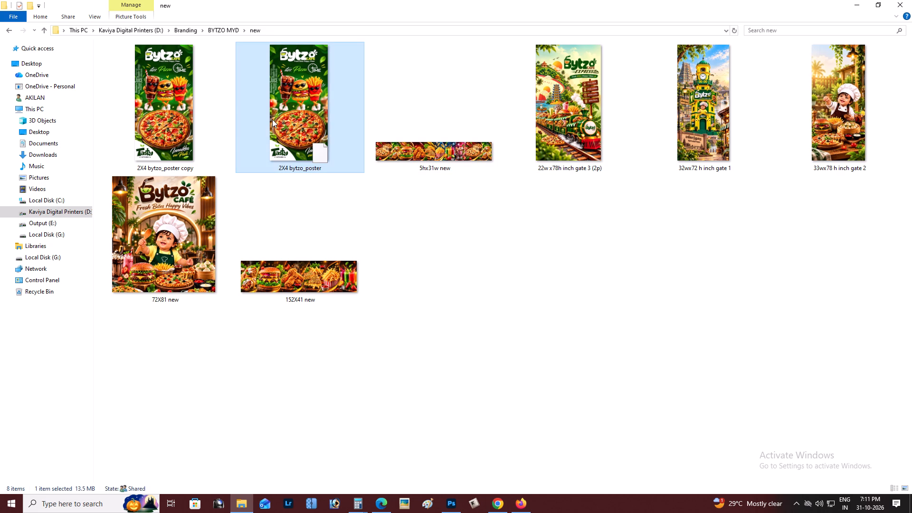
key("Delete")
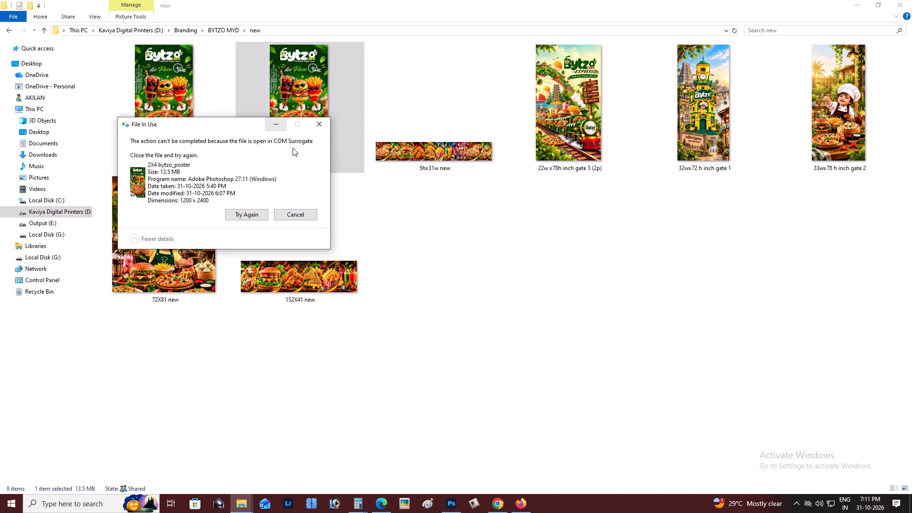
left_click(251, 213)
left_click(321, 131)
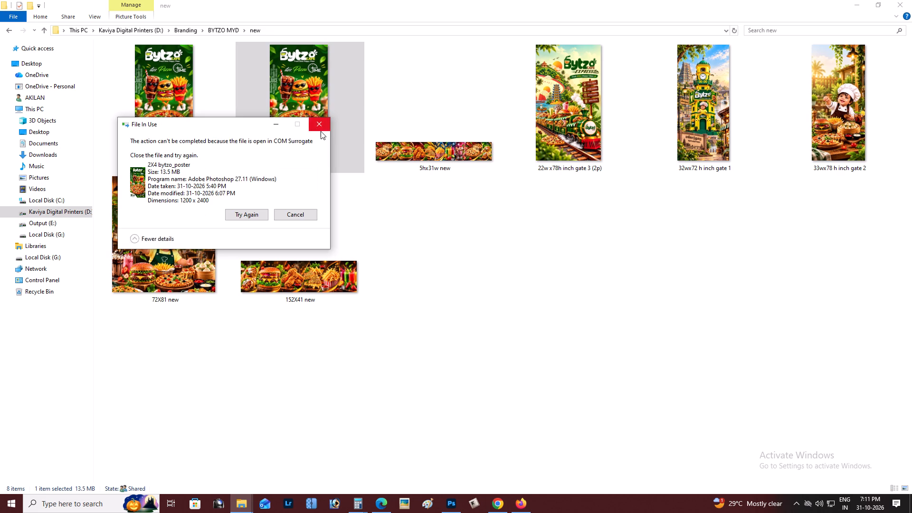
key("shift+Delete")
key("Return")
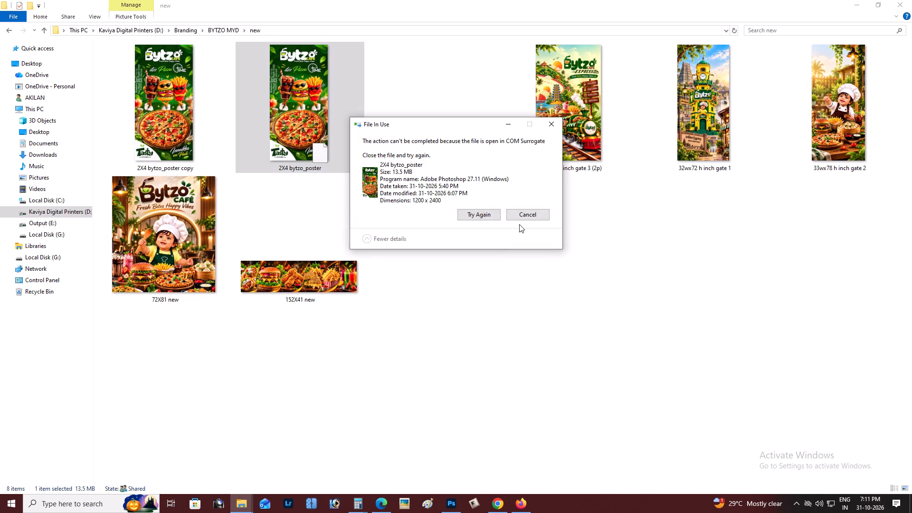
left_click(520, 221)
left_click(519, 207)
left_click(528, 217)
Sort the files in the new folder by type.
right_click(523, 254)
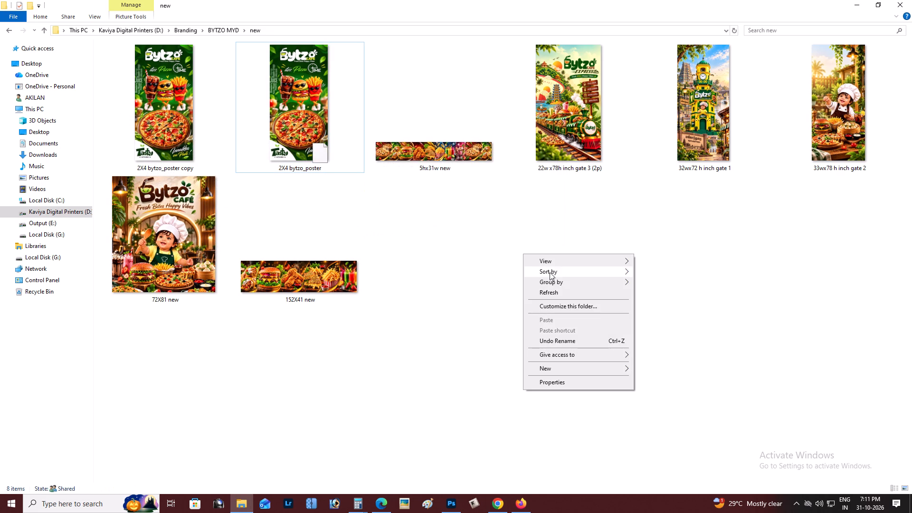
left_click(663, 294)
left_click(642, 278)
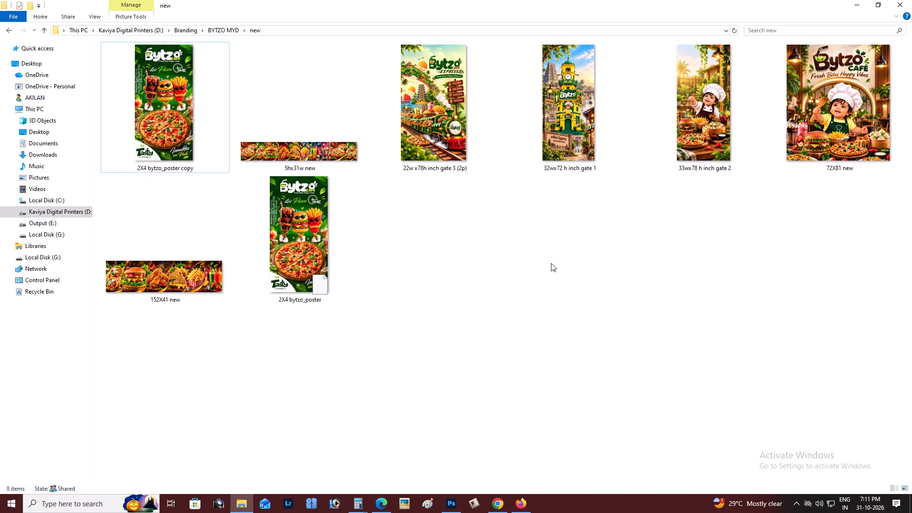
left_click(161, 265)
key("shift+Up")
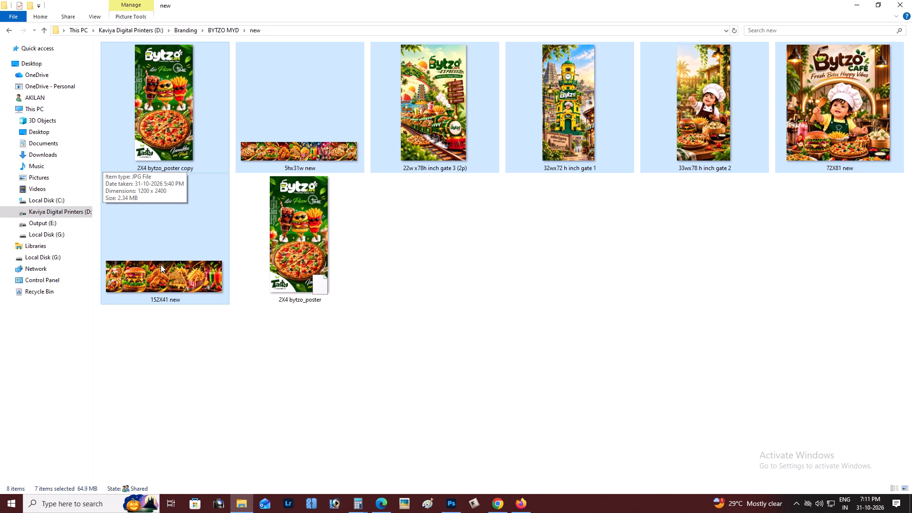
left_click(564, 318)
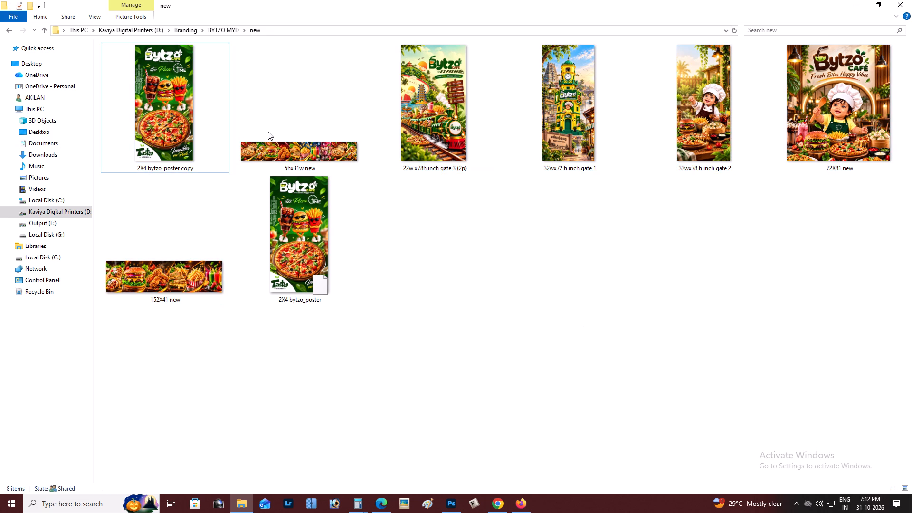
Delete the 5hx31w new image from the new folder.
left_click(268, 132)
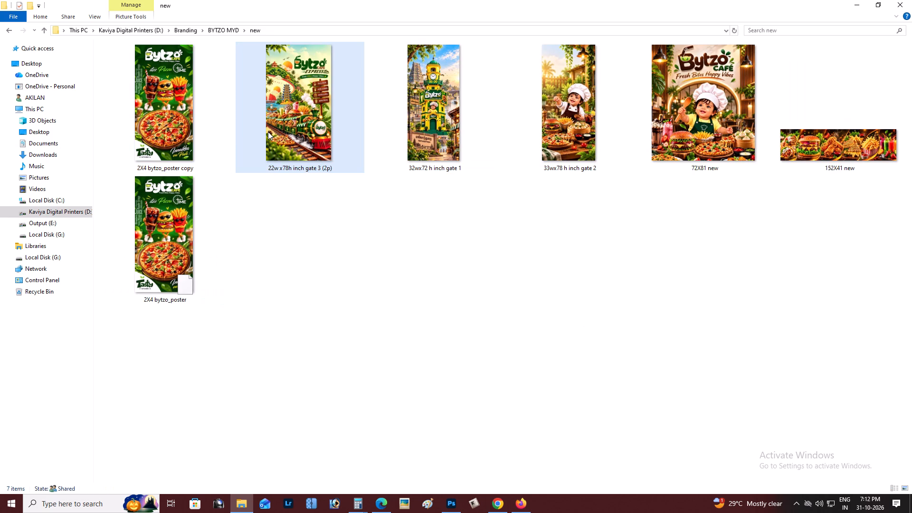
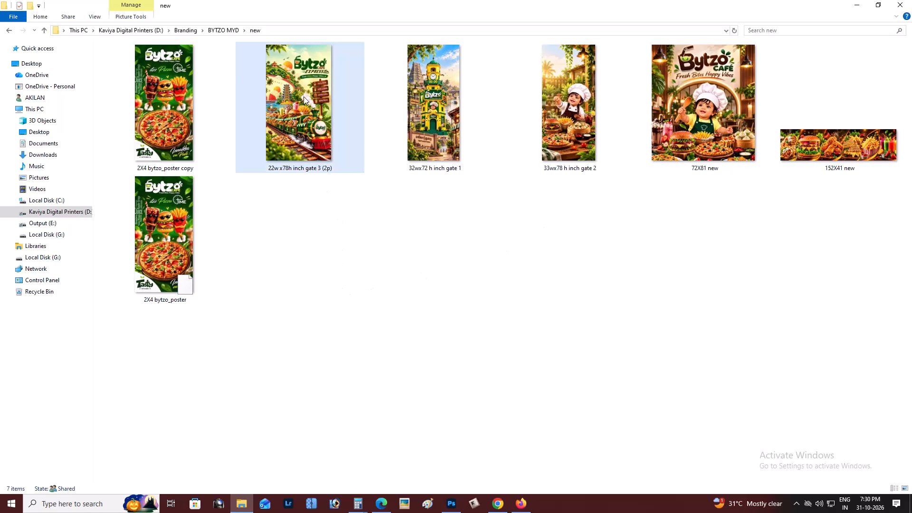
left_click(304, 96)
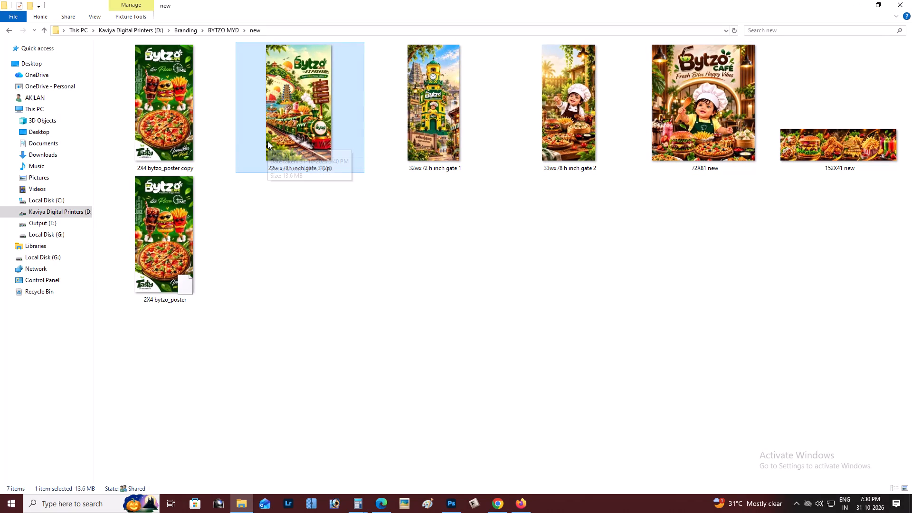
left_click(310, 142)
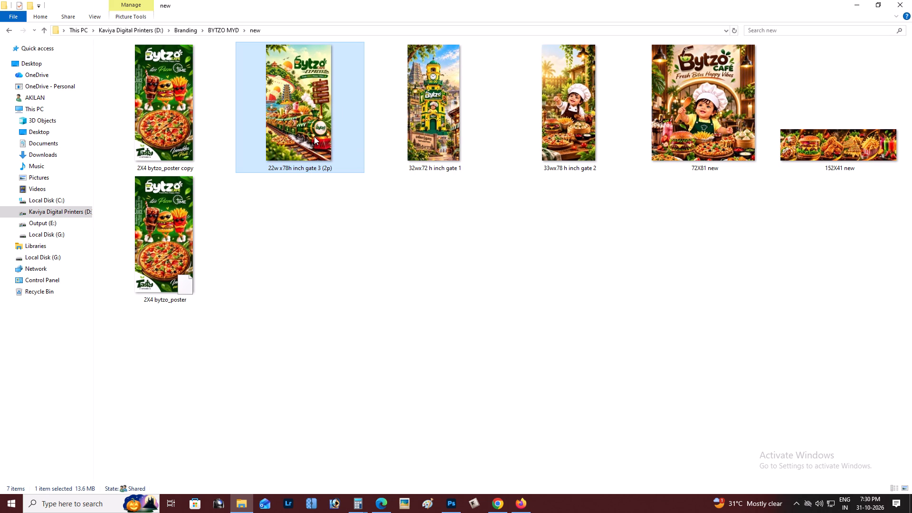
Preview the 152X41 new image in Picasa Photo Viewer and return to the new folder.
left_click(874, 148)
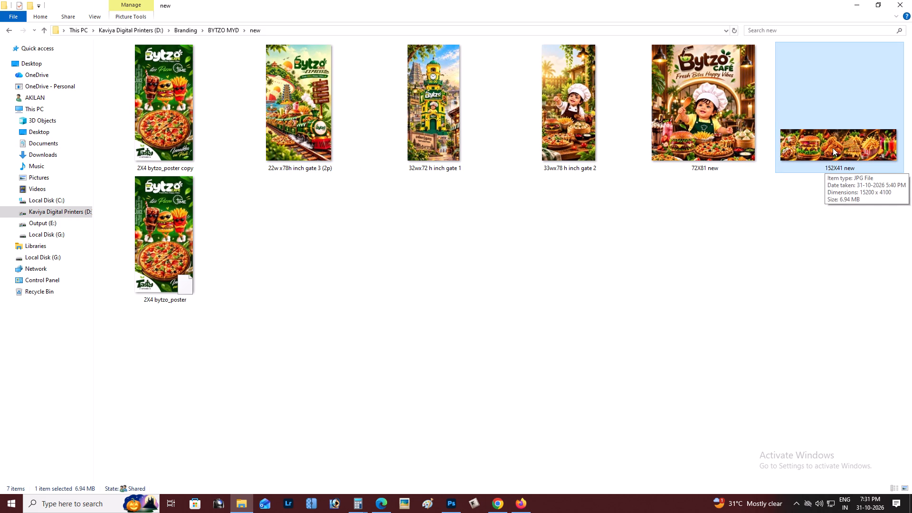
left_click(858, 144)
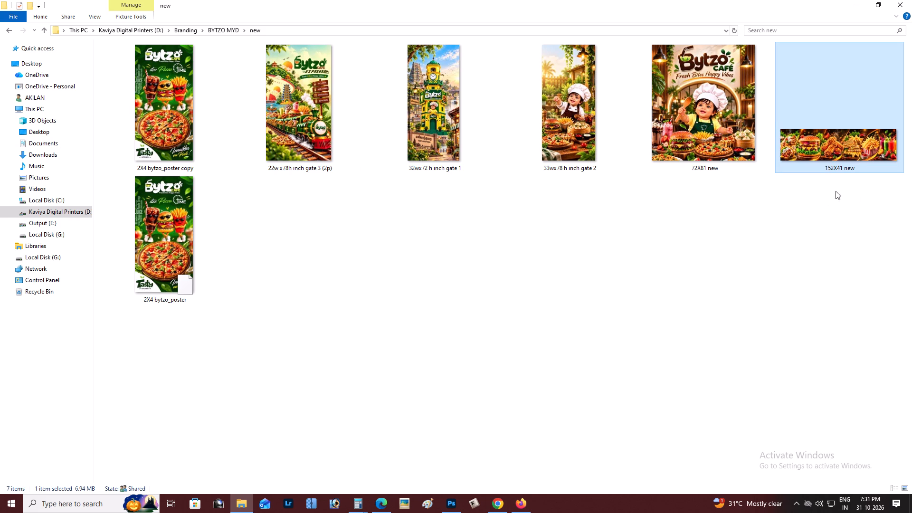
left_click(817, 192)
double_click(826, 151)
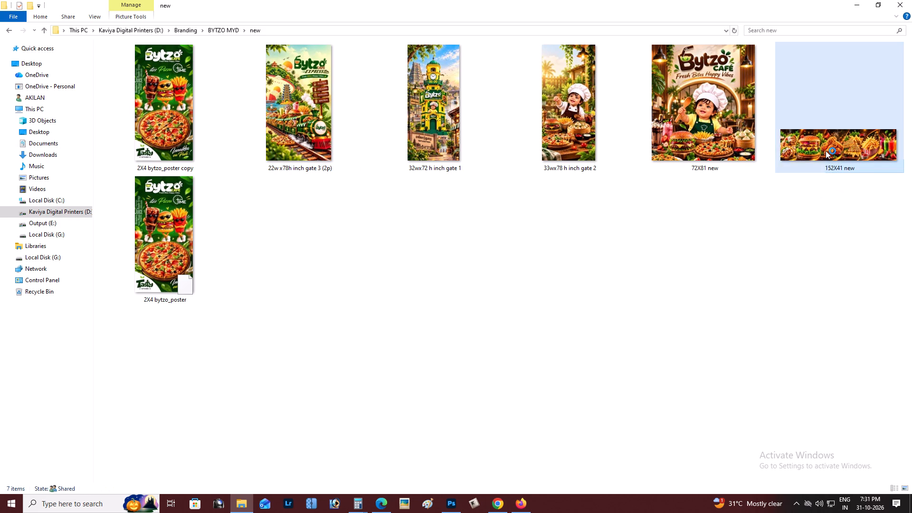
left_click(911, 0)
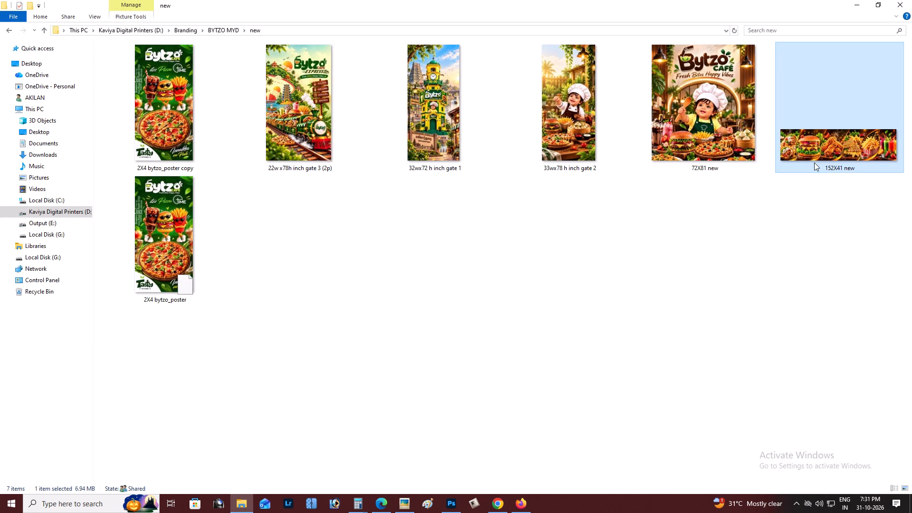